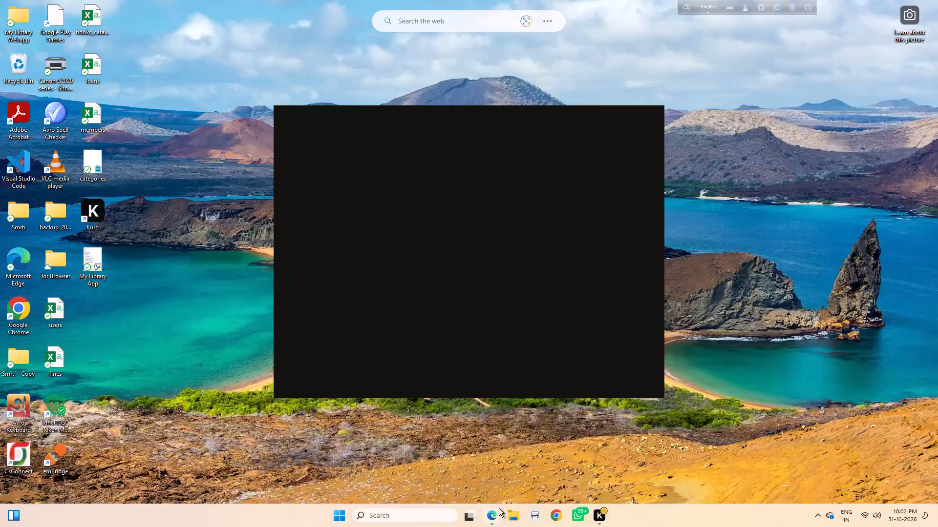
Switch to Microsoft Edge, search the web for Canva, open the Canva website and close the search results tab.
click(202, 17)
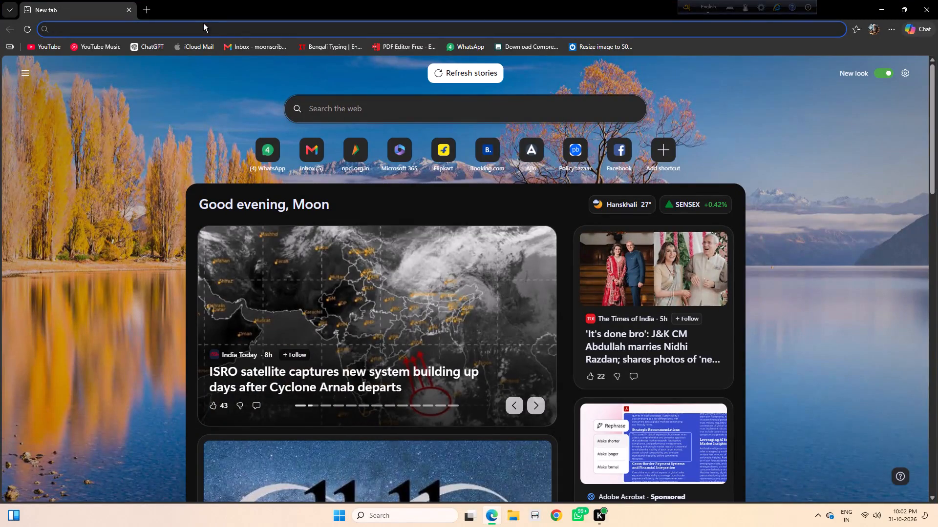
click(203, 23)
text(Canva)
key(Return)
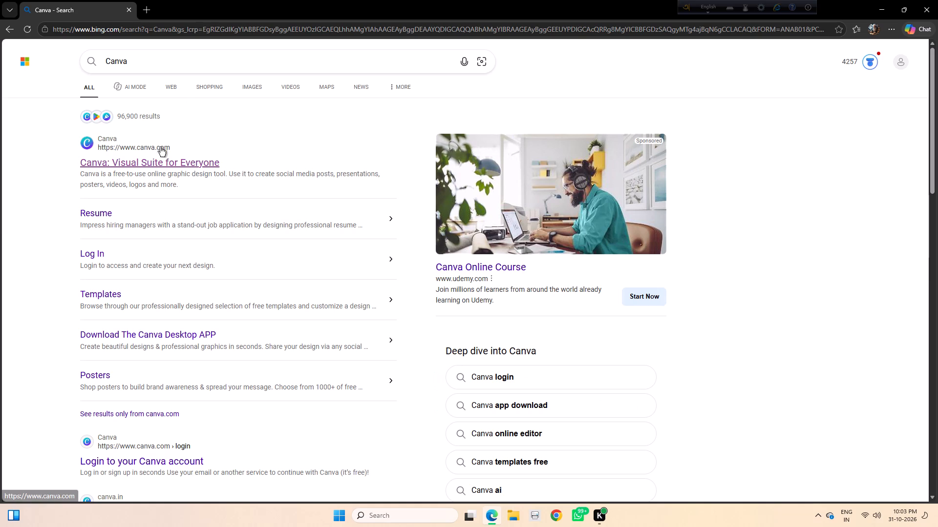
click(162, 160)
click(131, 11)
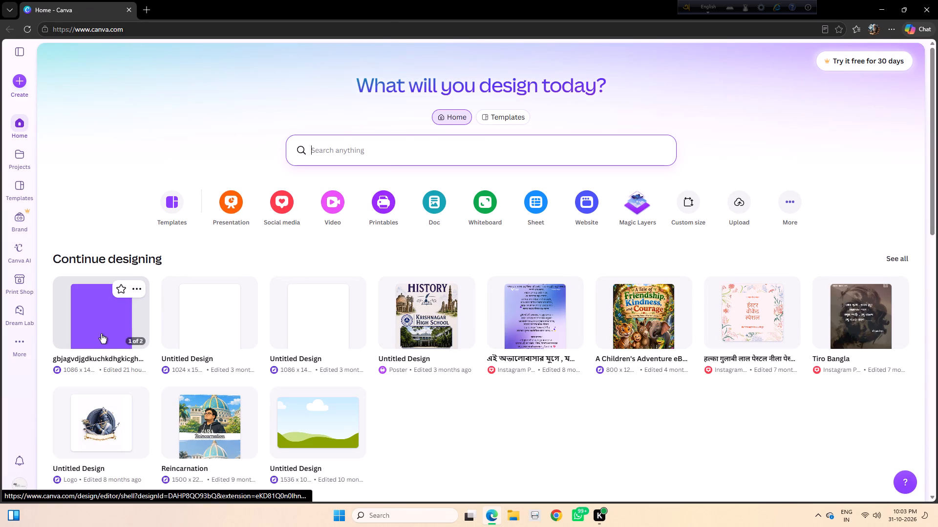
Move four recent designs to Trash: the purple gbjagvdjgdkuchkdhgkicgh design, the History poster, the Bengali Instagram post and the Children's Adventure eBook.
click(138, 288)
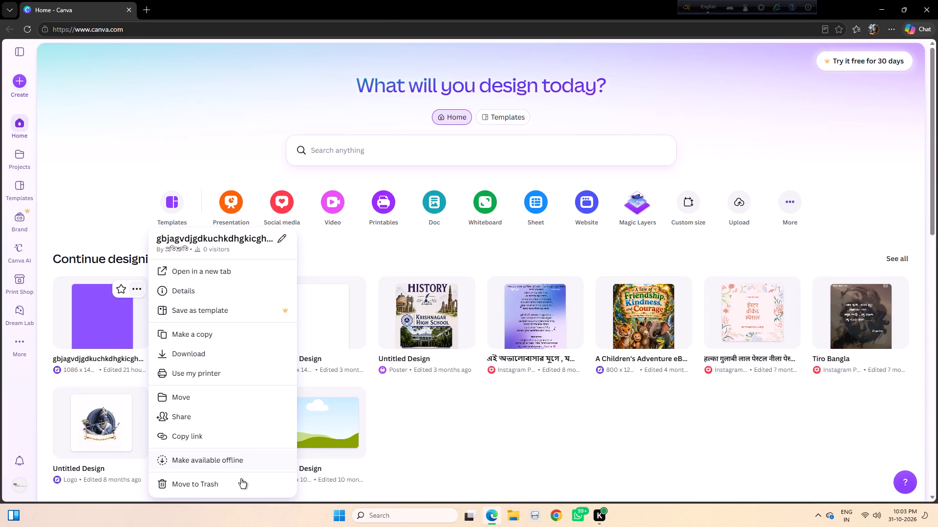
click(226, 493)
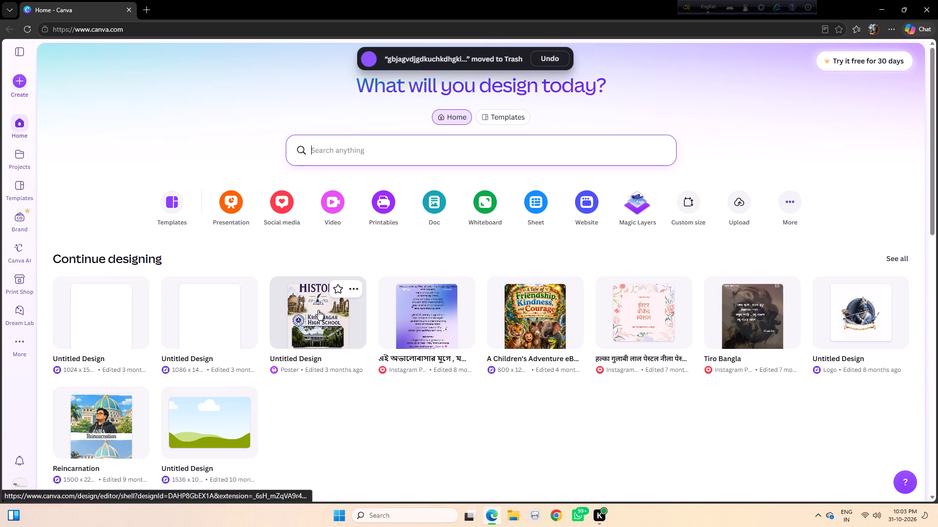
click(352, 291)
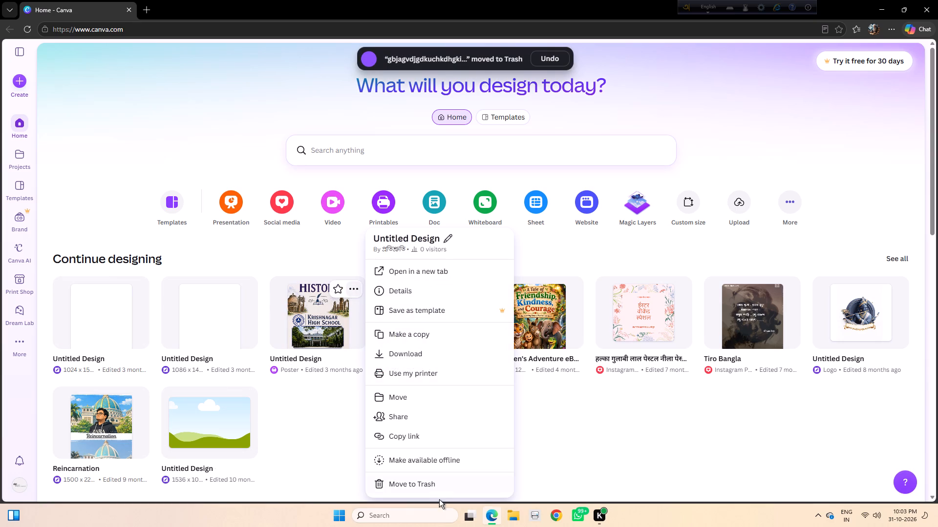
click(429, 488)
click(355, 284)
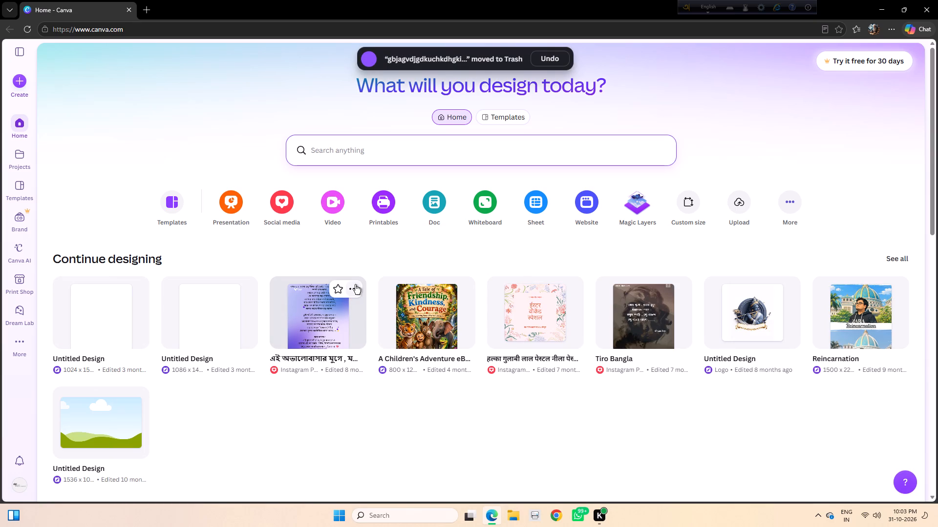
click(389, 484)
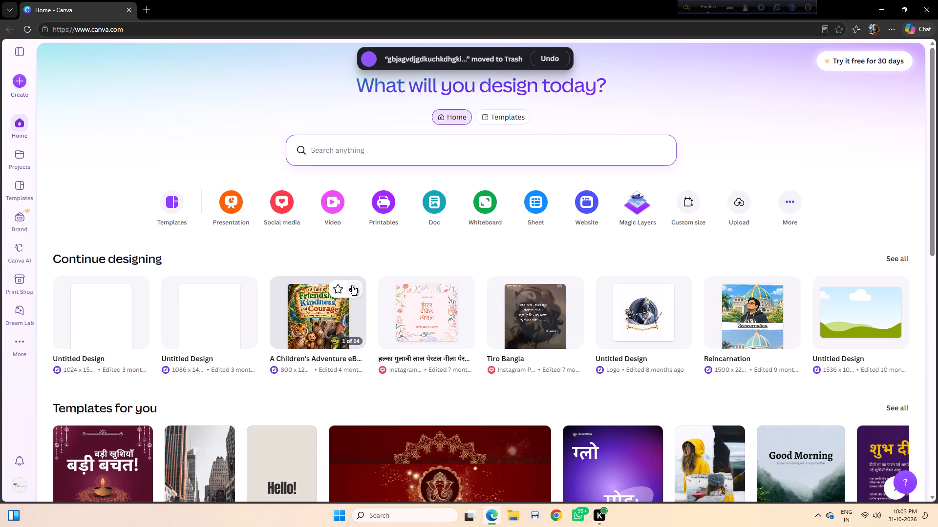
click(352, 285)
click(403, 487)
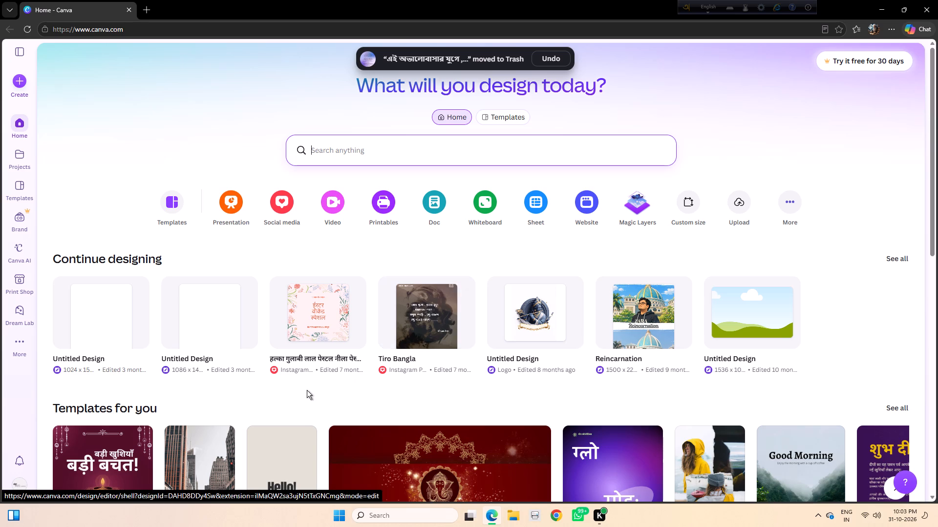
Search for "Facebook cover" and create a blank 851 × 315 px Facebook Cover design from the results.
click(350, 162)
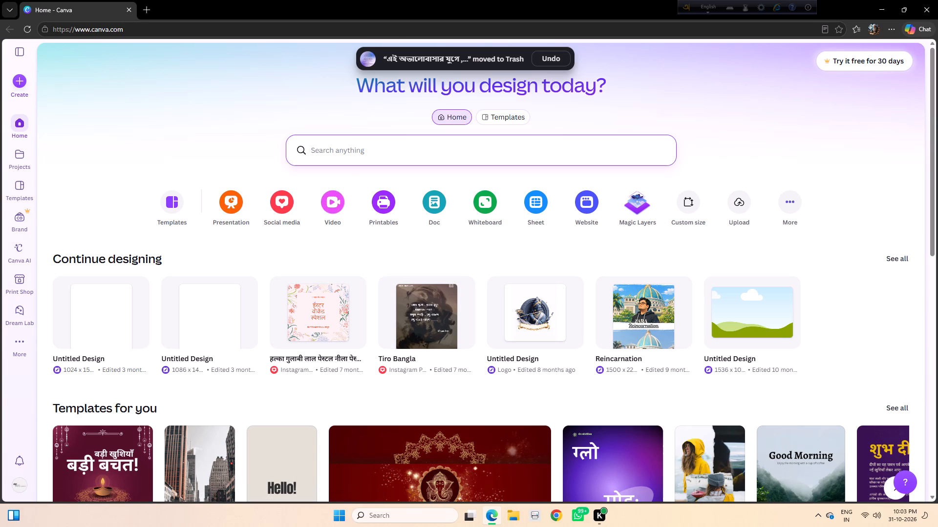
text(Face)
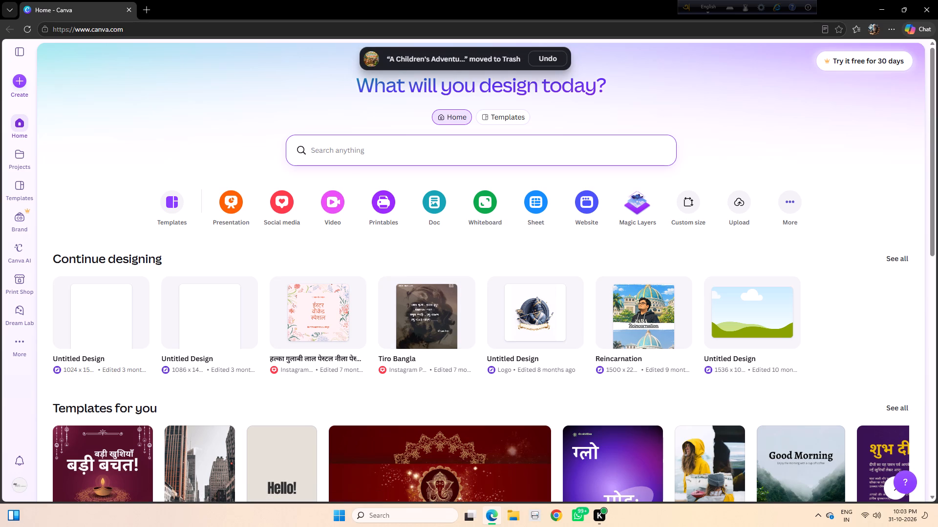
click(355, 154)
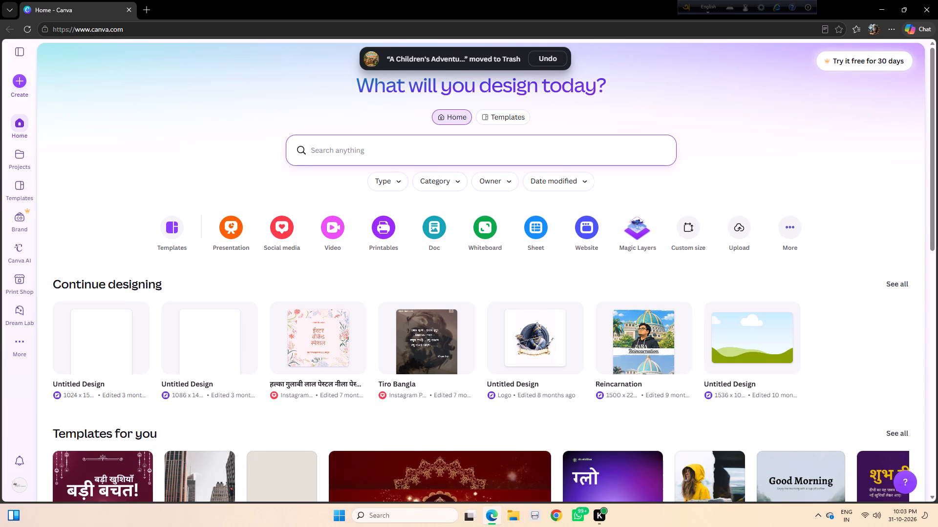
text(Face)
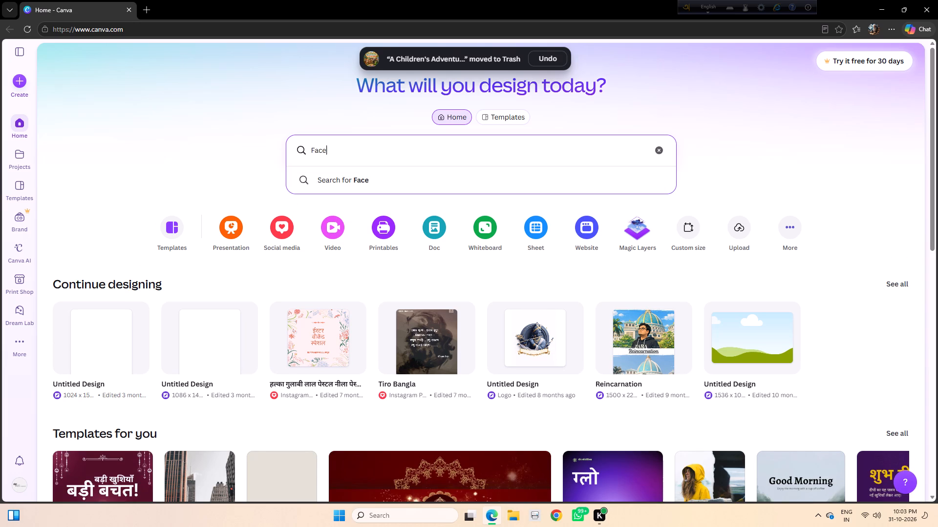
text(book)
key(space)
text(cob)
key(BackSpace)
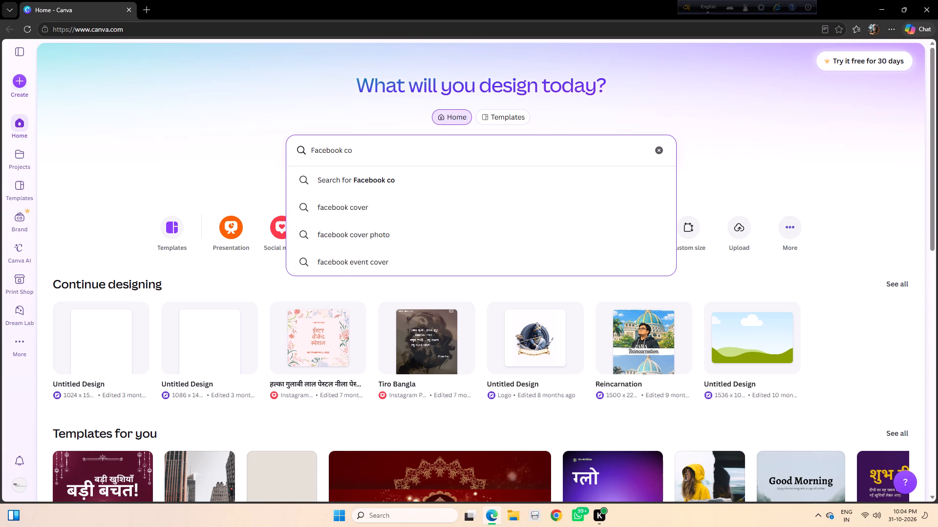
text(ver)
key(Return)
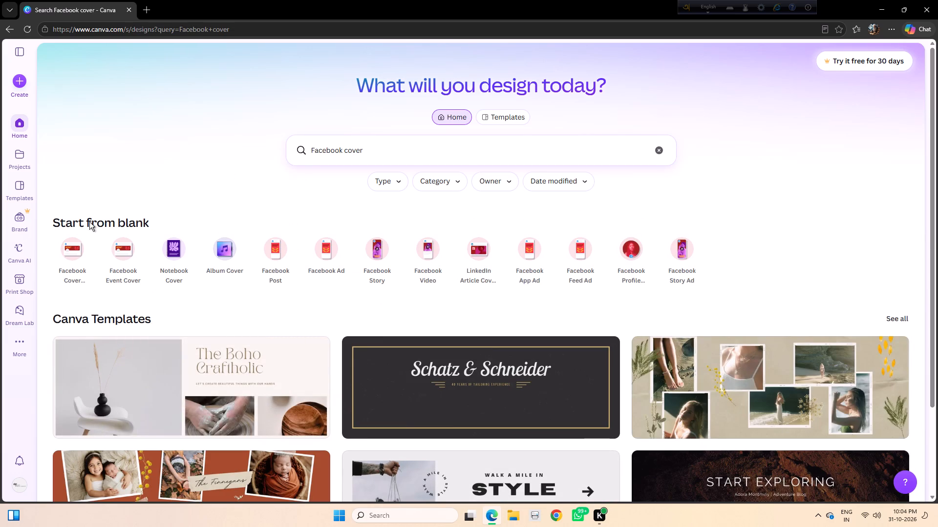
drag(80, 254, 78, 248)
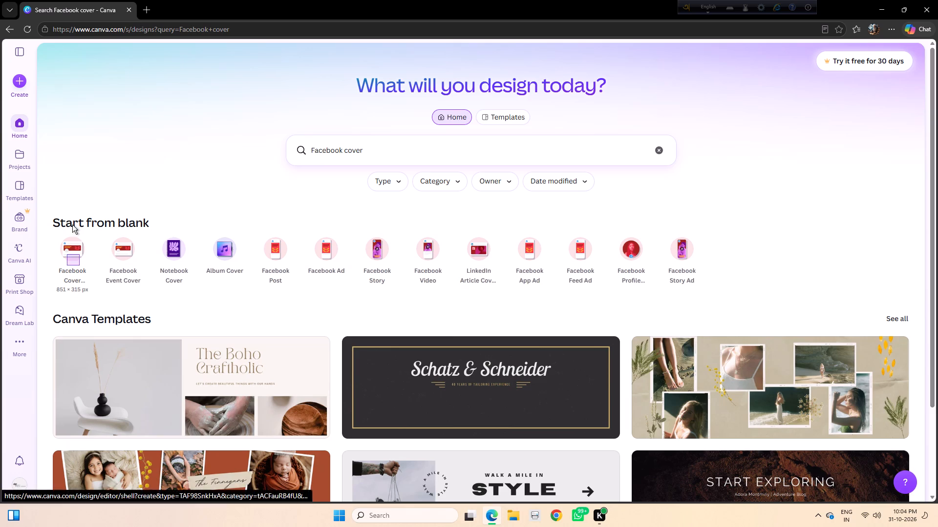
click(139, 167)
click(67, 275)
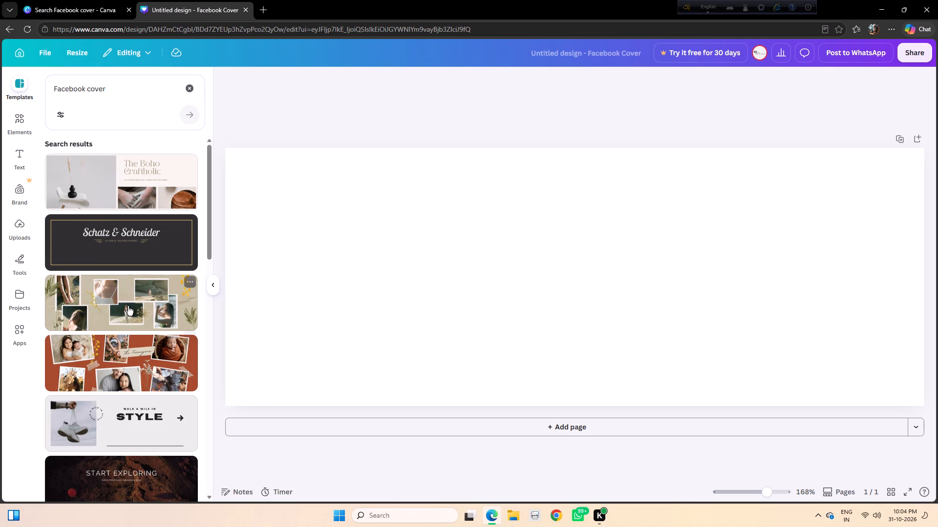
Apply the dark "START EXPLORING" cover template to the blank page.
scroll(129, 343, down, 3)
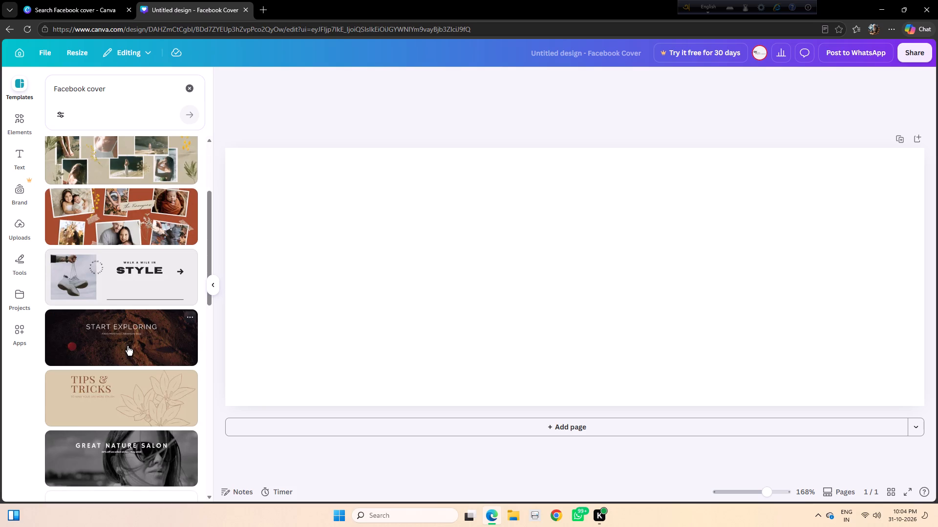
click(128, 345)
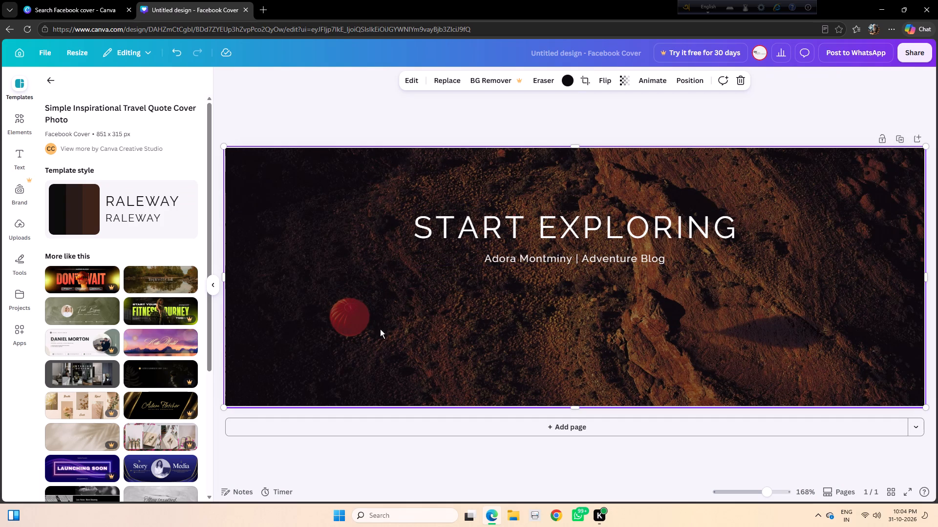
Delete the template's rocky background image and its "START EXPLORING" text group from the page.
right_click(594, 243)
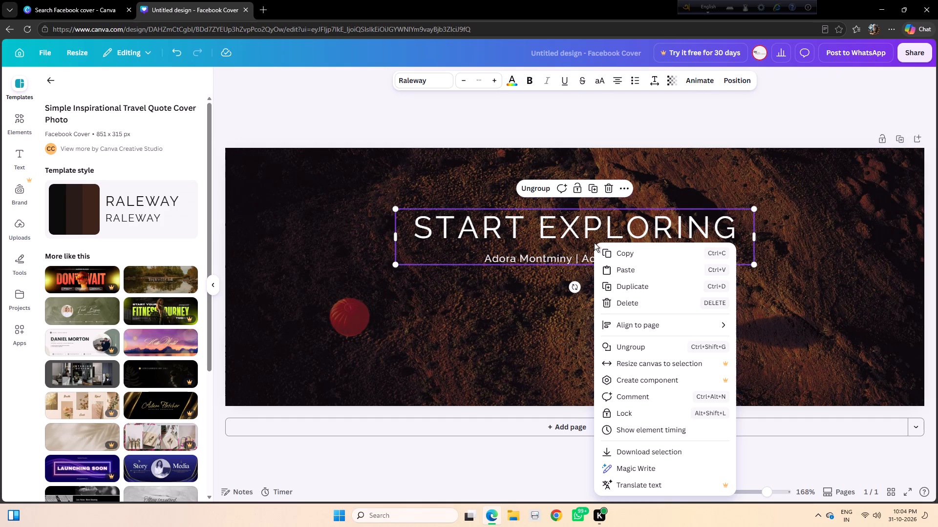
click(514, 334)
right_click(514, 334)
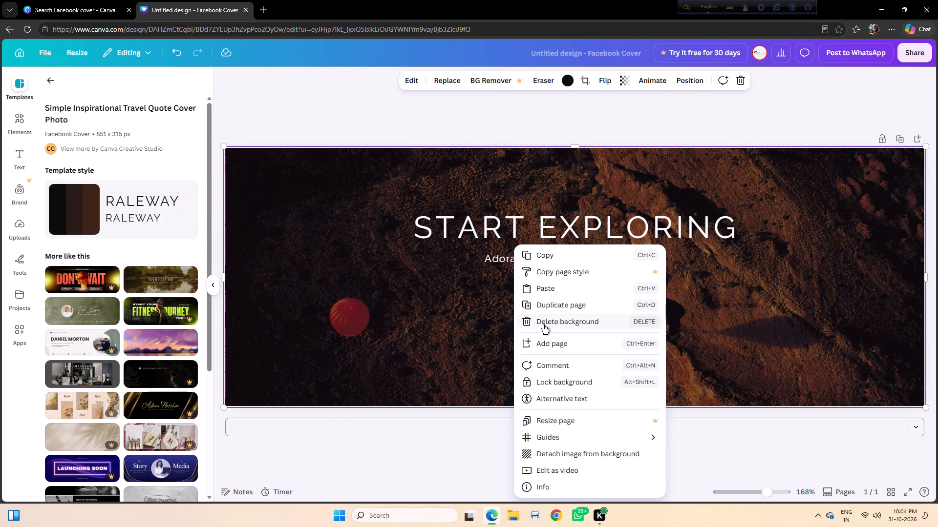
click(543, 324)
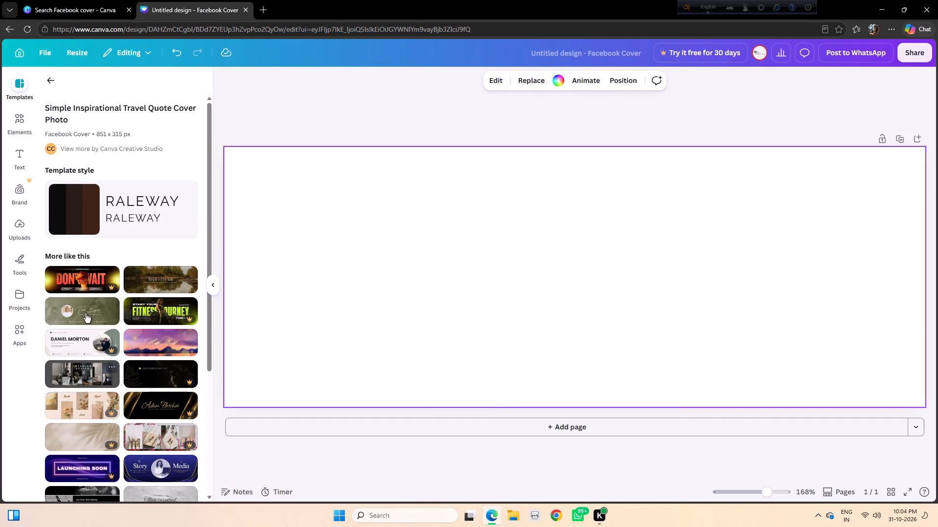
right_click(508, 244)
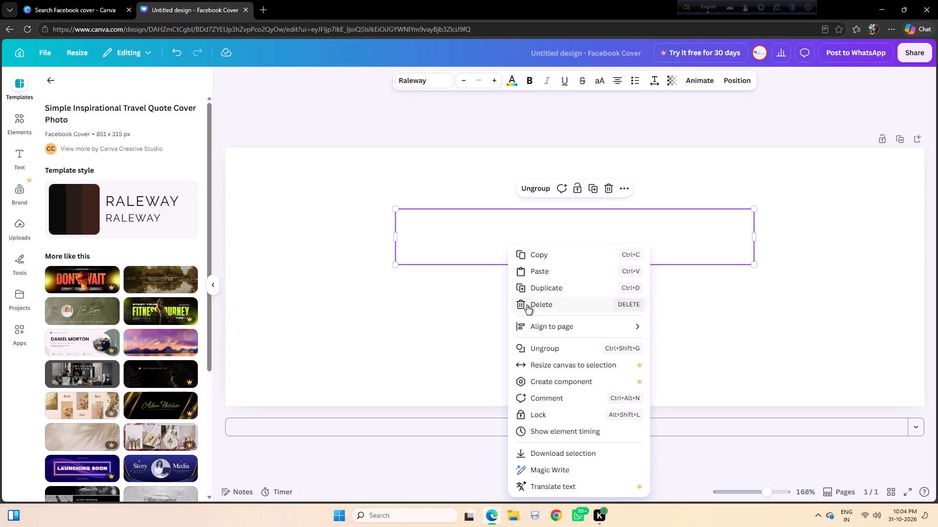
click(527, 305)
Browse the similar cover templates listed for the Simple Inspirational Travel Quote Cover Photo.
scroll(78, 357, down, 2)
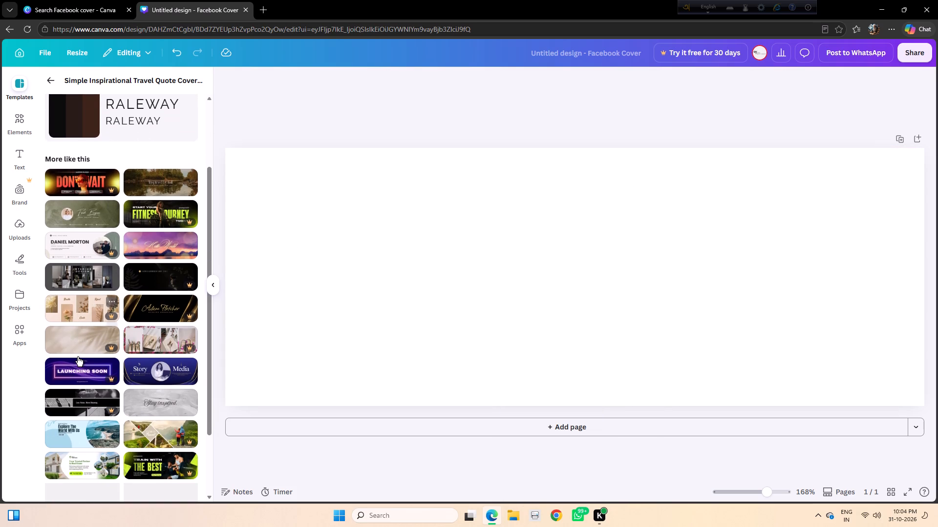
scroll(78, 357, up, 3)
scroll(119, 373, down, 3)
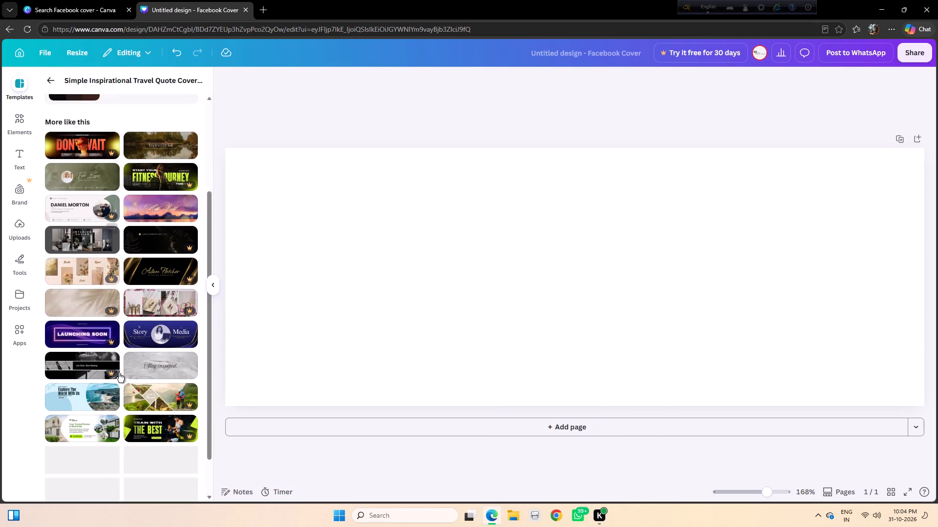
scroll(119, 373, down, 4)
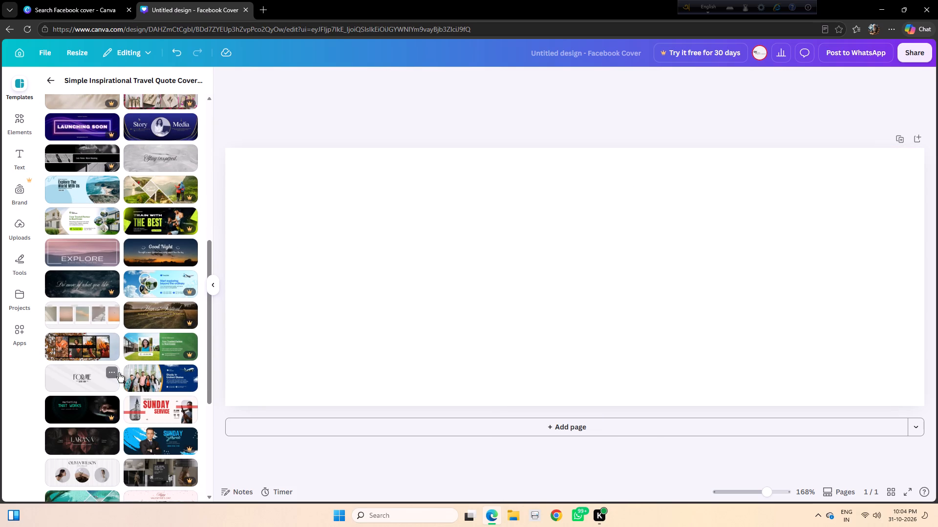
scroll(119, 373, down, 4)
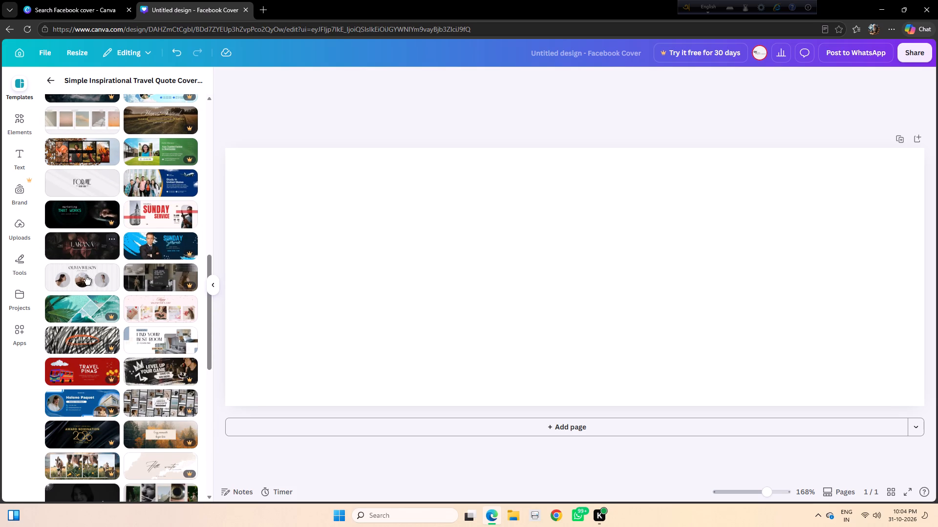
scroll(129, 302, down, 6)
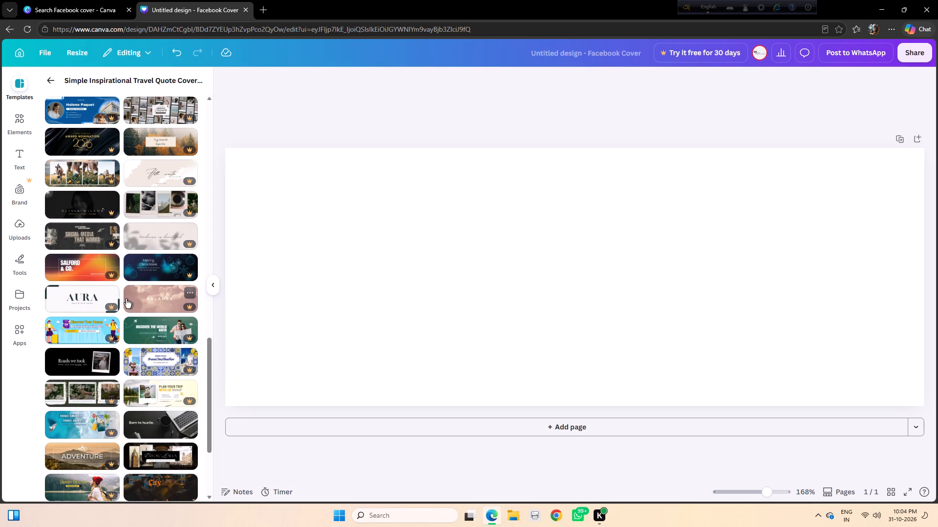
scroll(125, 299, down, 2)
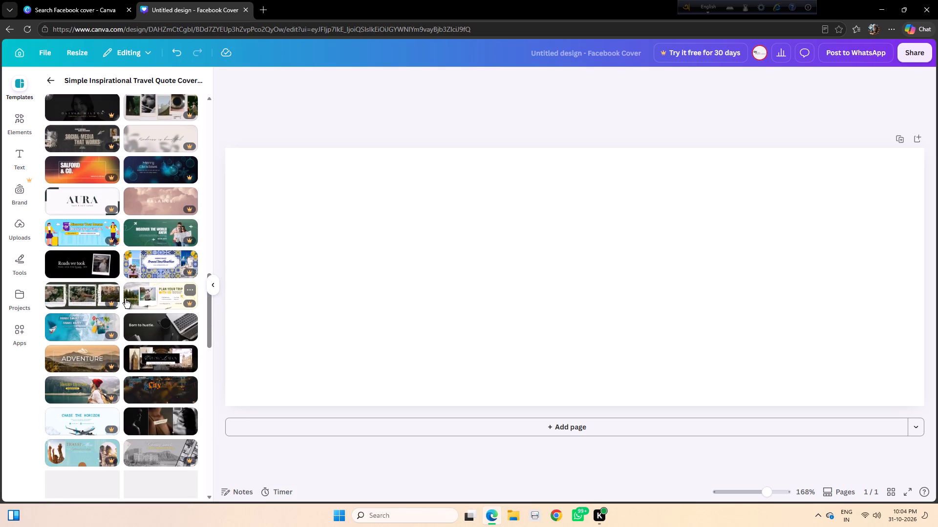
scroll(125, 299, down, 14)
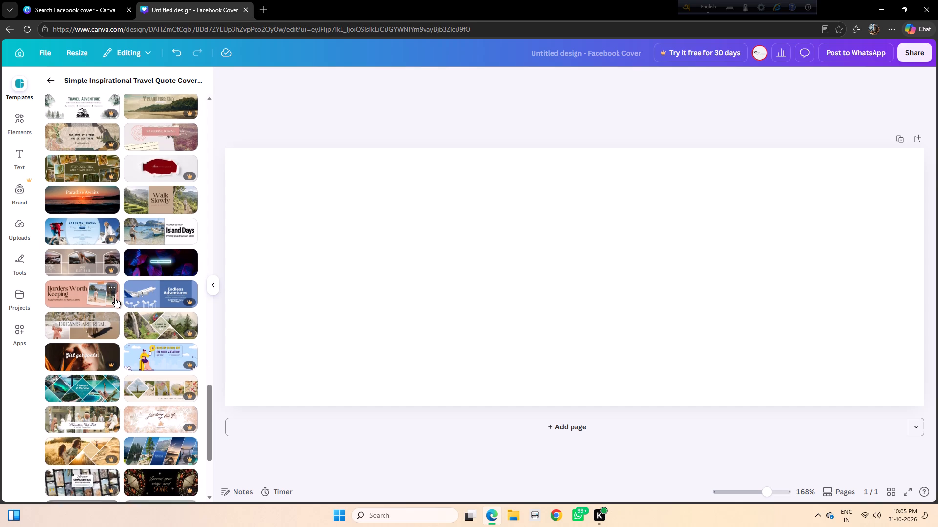
scroll(115, 298, down, 2)
scroll(106, 345, down, 2)
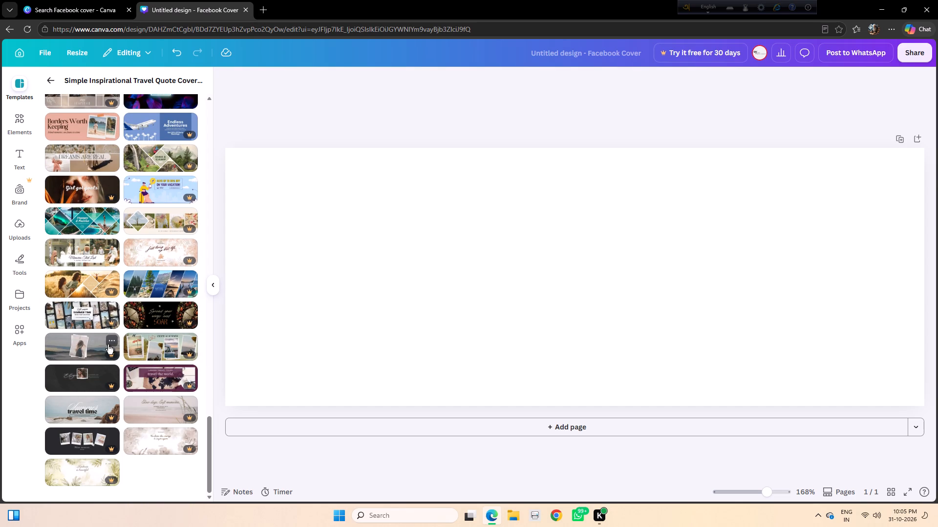
scroll(108, 345, down, 4)
scroll(122, 352, up, 10)
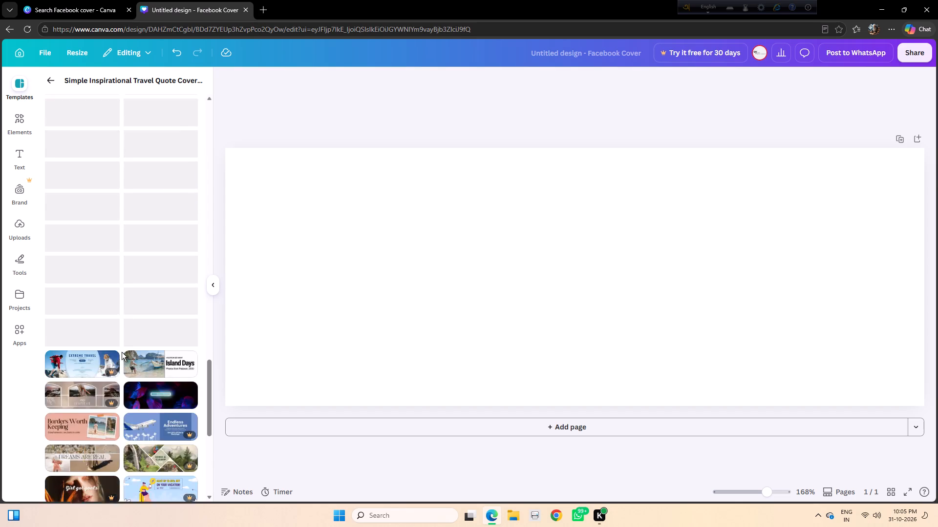
scroll(122, 352, up, 20)
scroll(122, 352, up, 12)
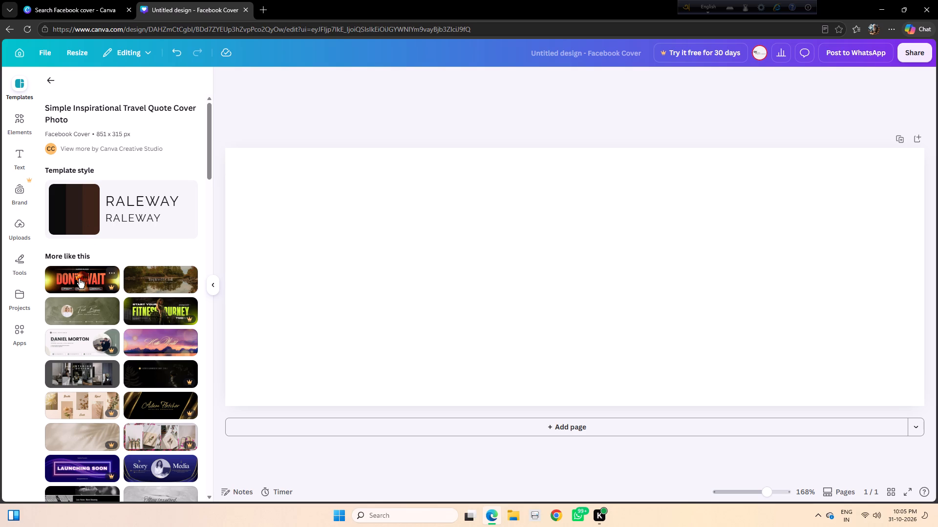
Browse the similar Facebook cover templates listed for Simple Inspirational Travel Quote Cover Photo to find a suitable design.
scroll(86, 341, down, 2)
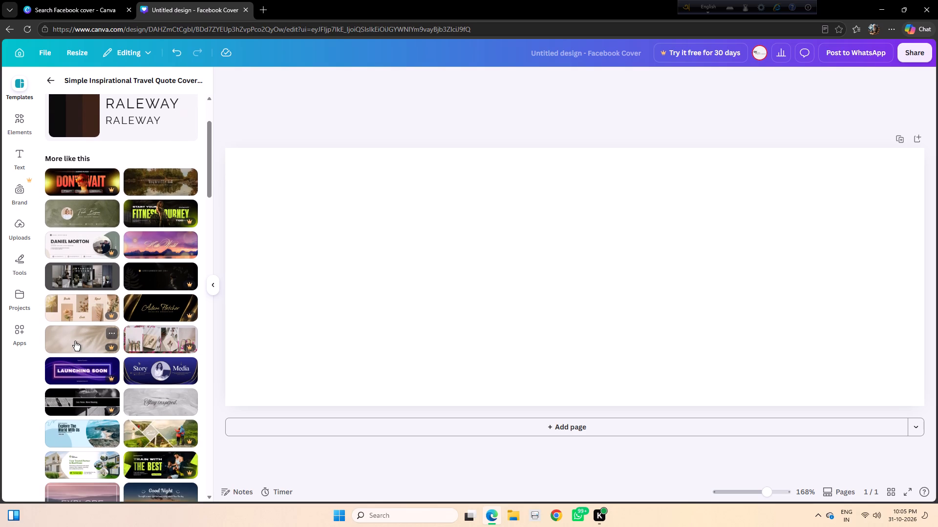
scroll(52, 350, down, 2)
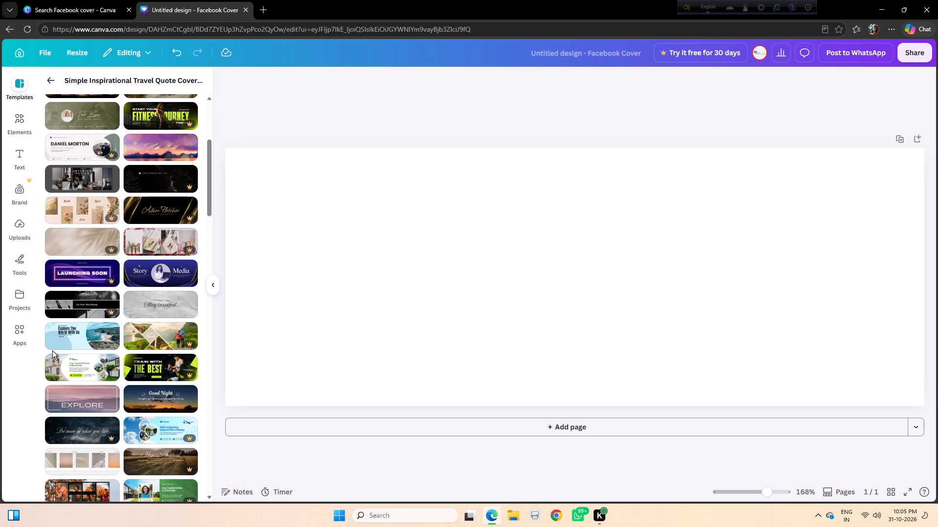
scroll(52, 350, down, 3)
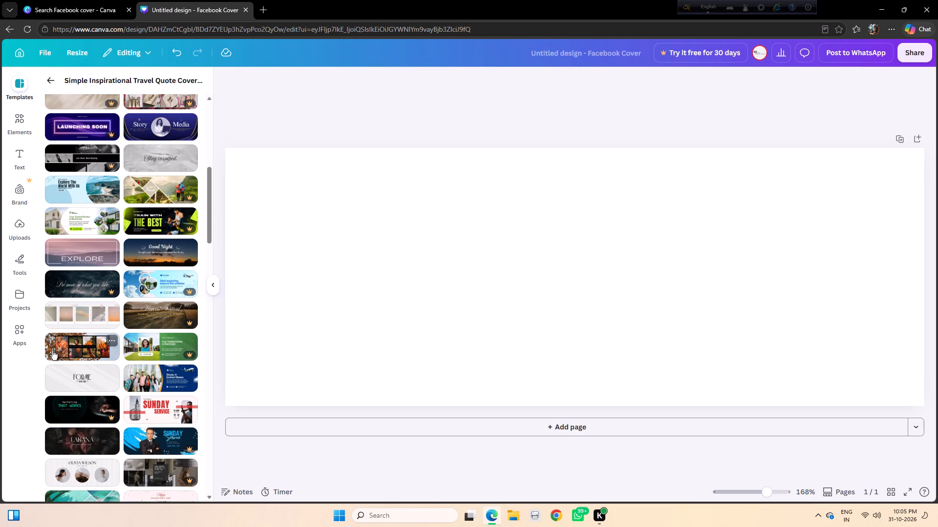
scroll(52, 350, down, 5)
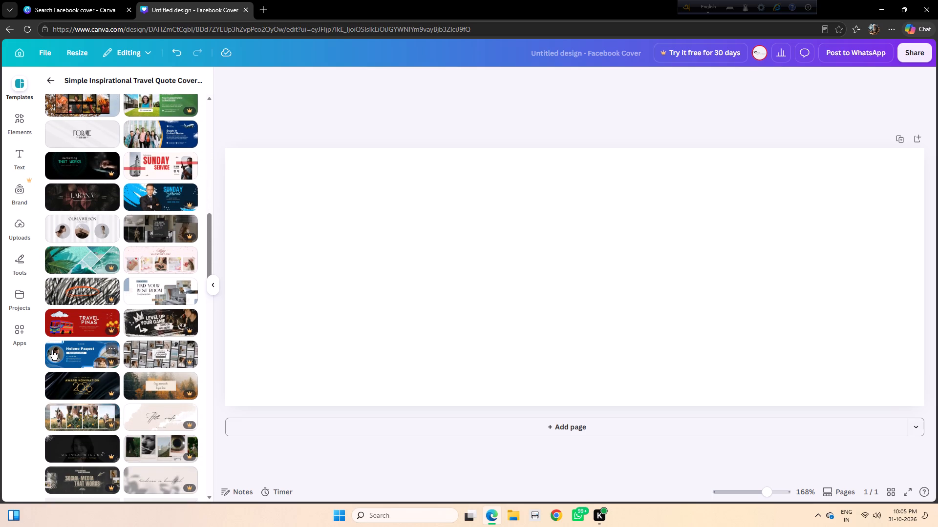
scroll(52, 350, down, 2)
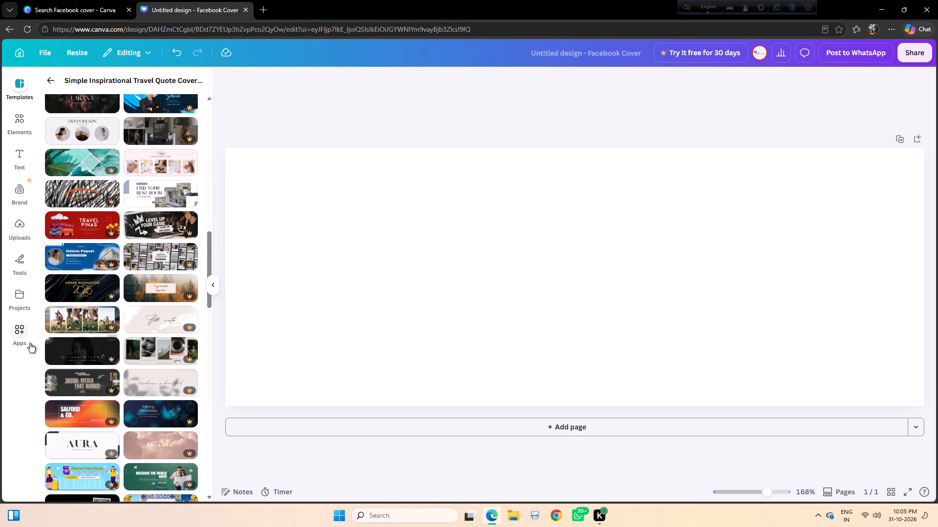
scroll(30, 342, down, 5)
scroll(140, 364, down, 5)
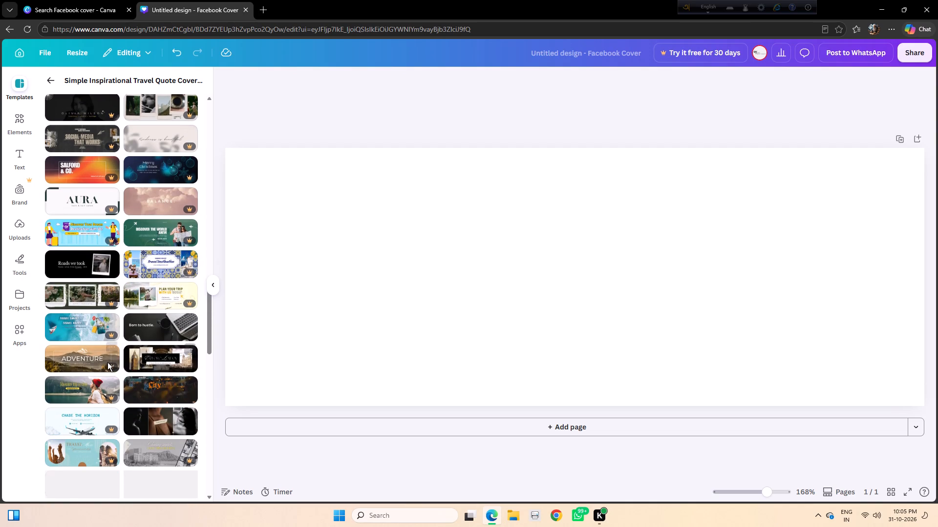
scroll(106, 362, down, 2)
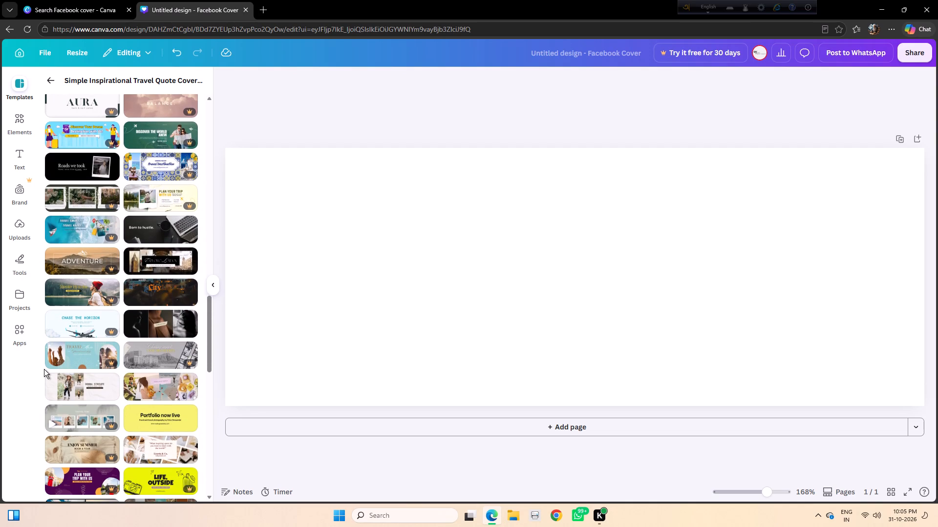
scroll(122, 388, down, 2)
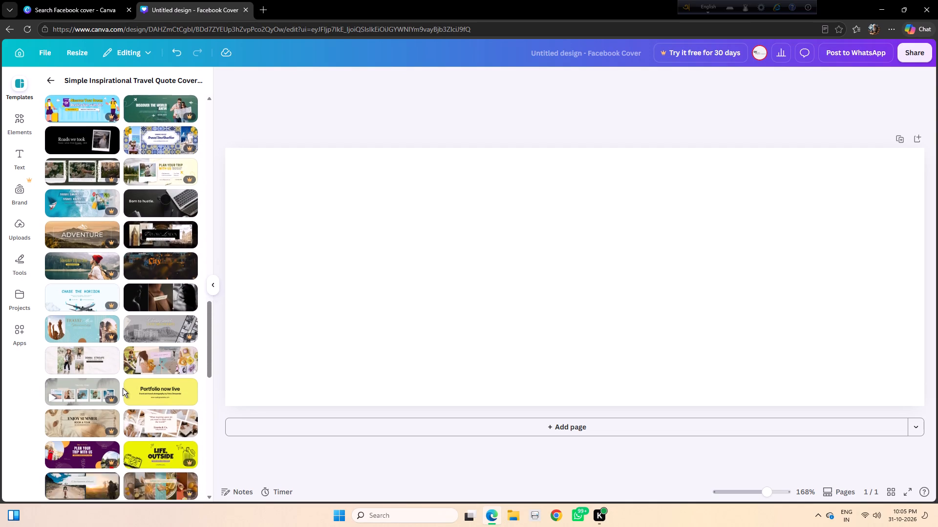
scroll(112, 370, down, 1)
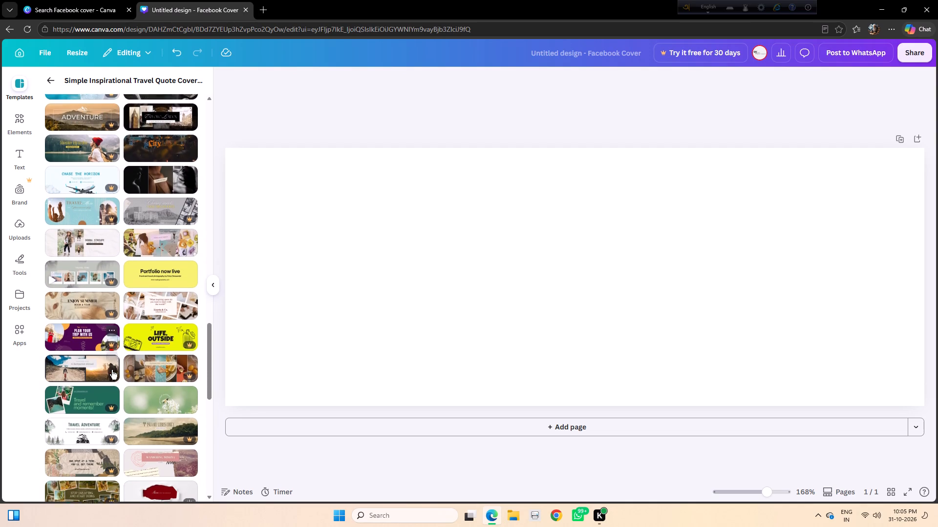
scroll(110, 372, down, 1)
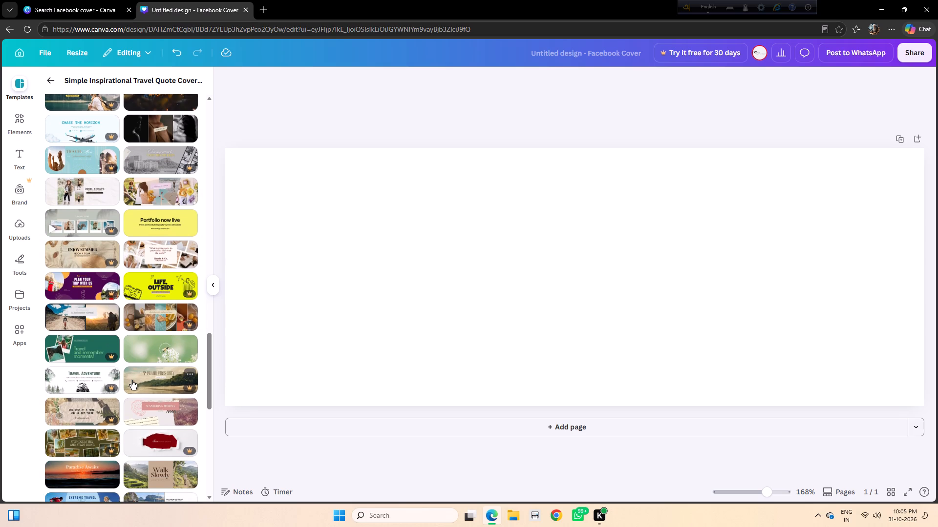
scroll(124, 386, down, 5)
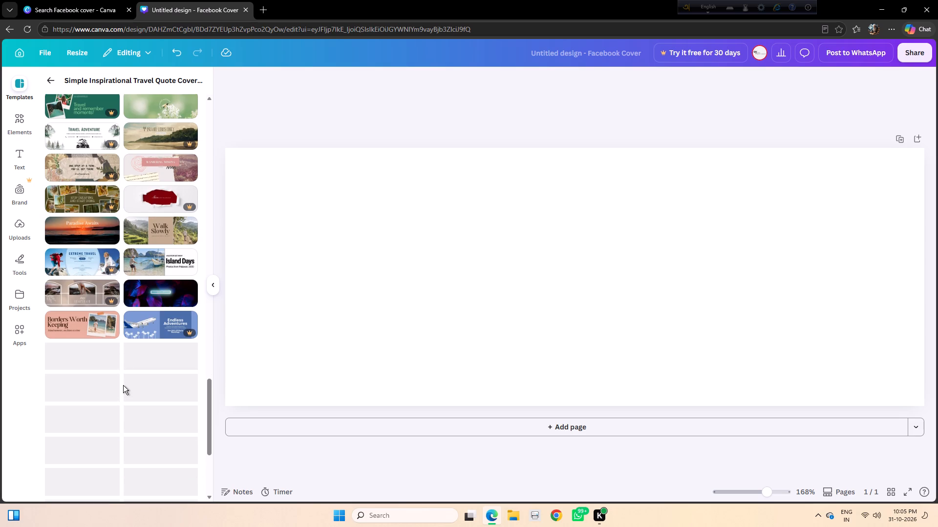
scroll(123, 385, down, 5)
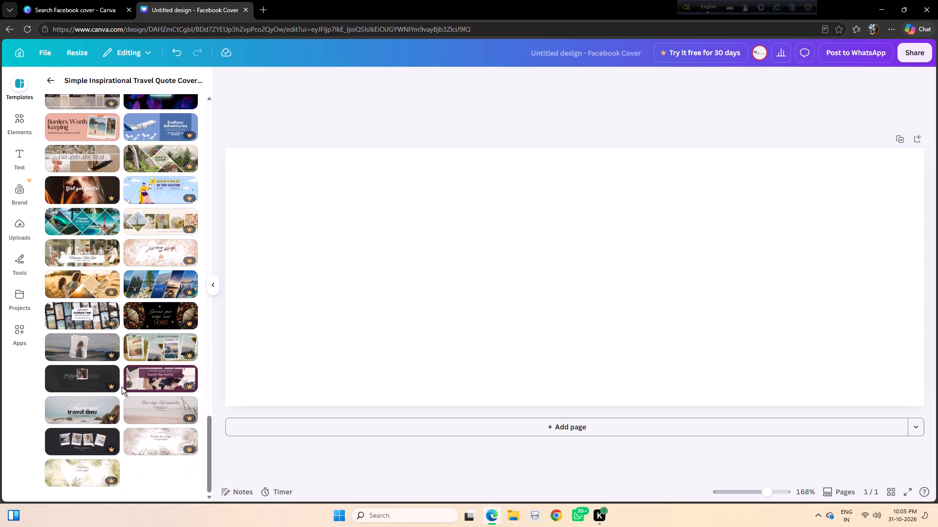
scroll(120, 387, down, 2)
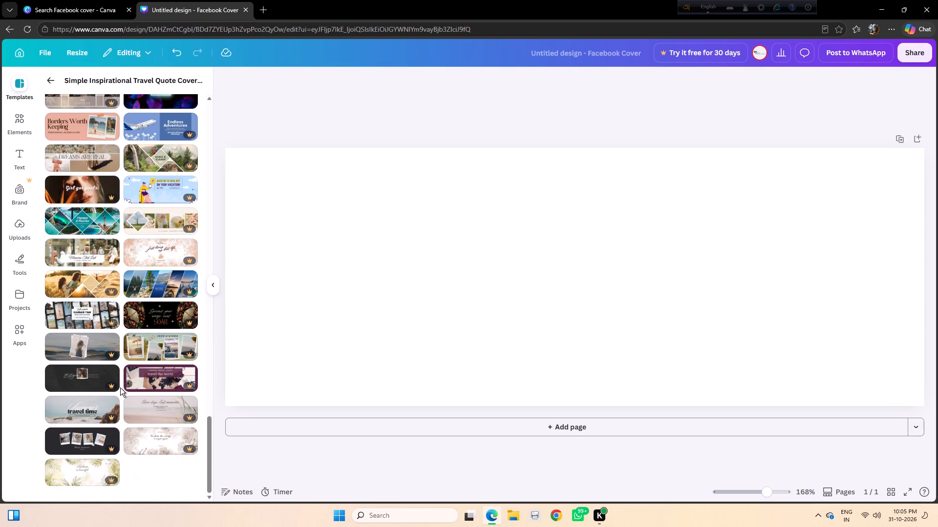
Find the Blue Black and Orange Simple Good Night template among the similar designs and apply it to the blank Facebook cover.
scroll(119, 382, up, 14)
scroll(119, 382, up, 11)
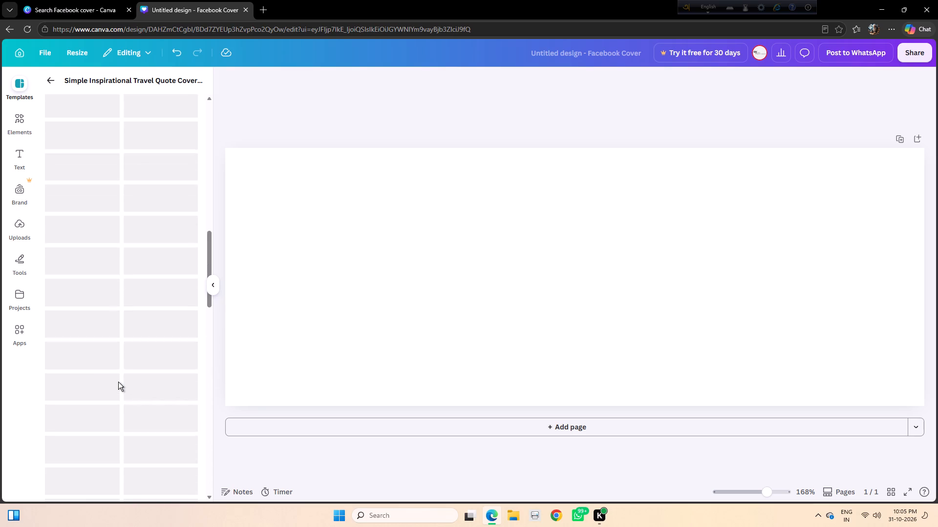
scroll(118, 382, up, 17)
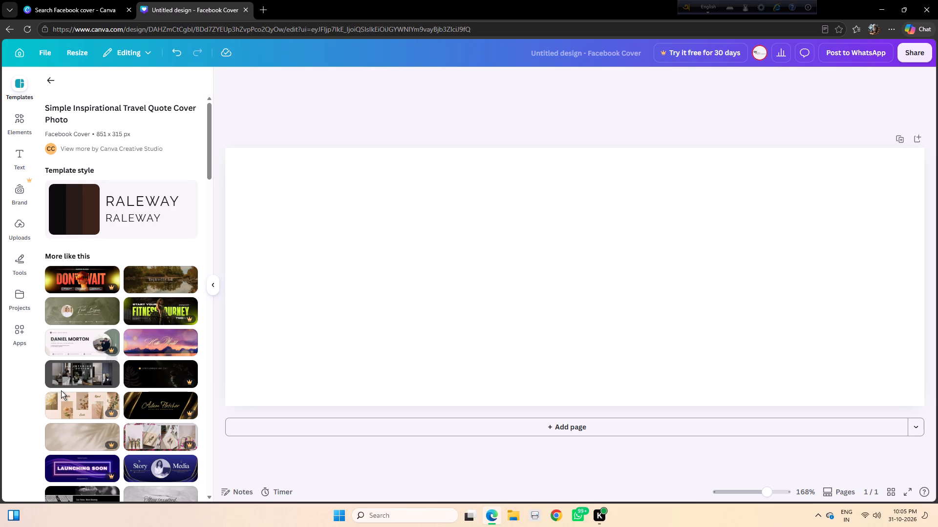
scroll(62, 390, down, 5)
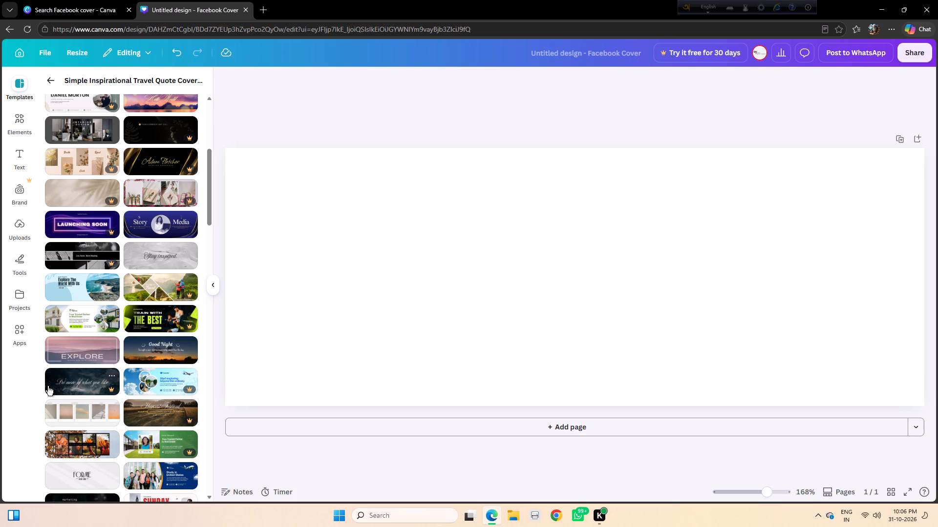
scroll(49, 384, down, 1)
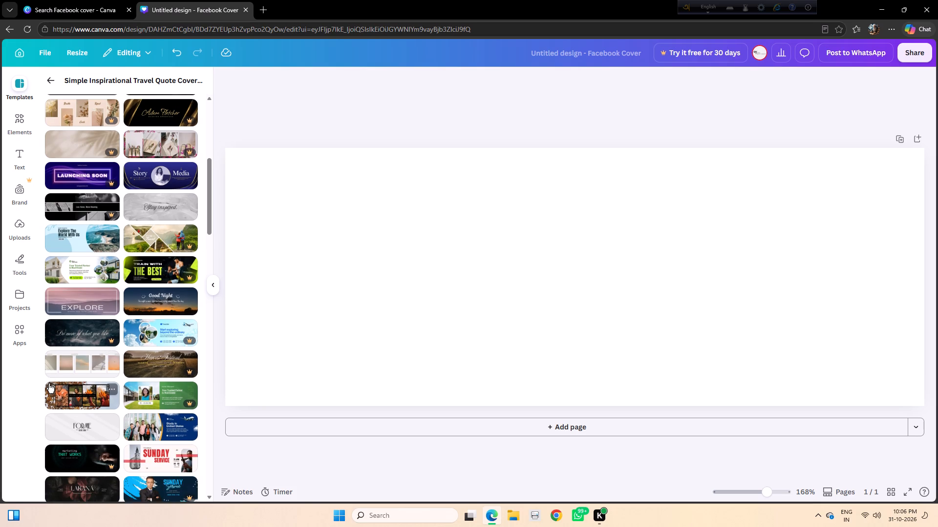
click(159, 298)
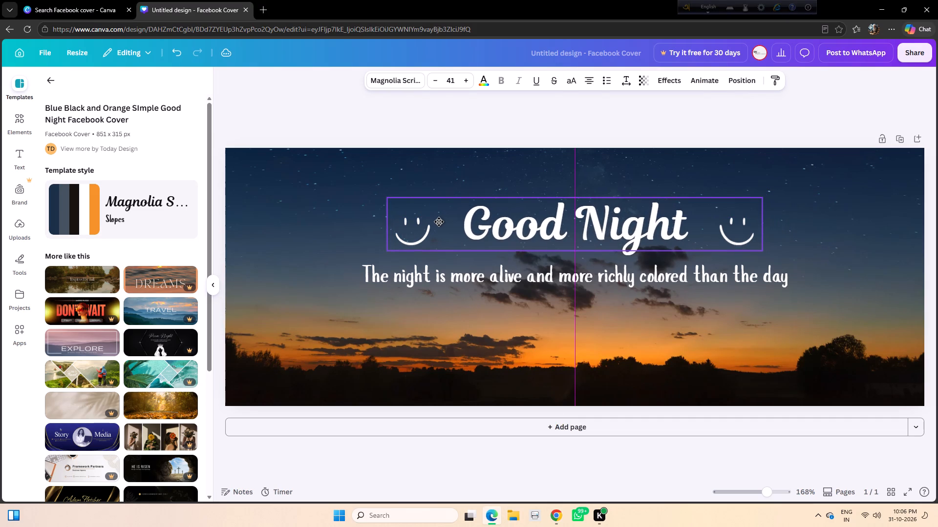
Replace the Good Night heading on the cover with the copied text स्मृतिसंग्रहः.
double_click(554, 233)
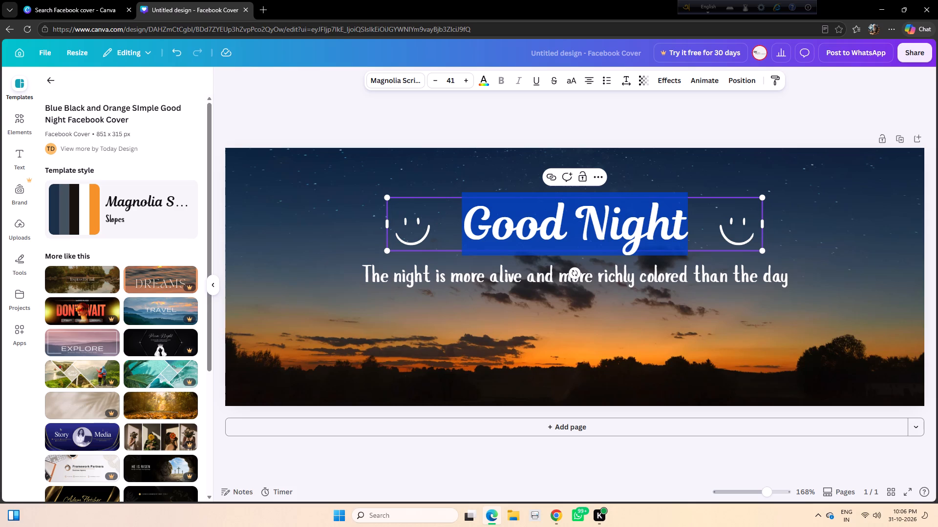
key(ctrl+v)
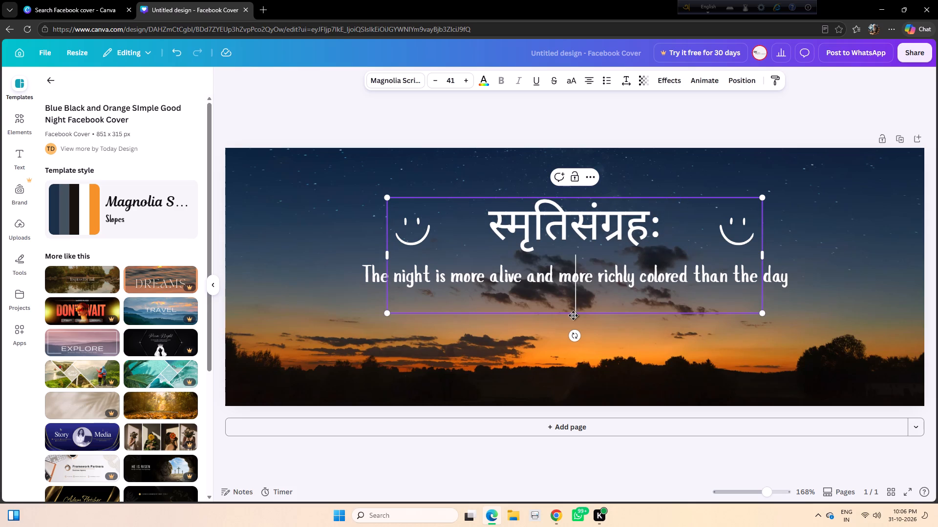
click(618, 334)
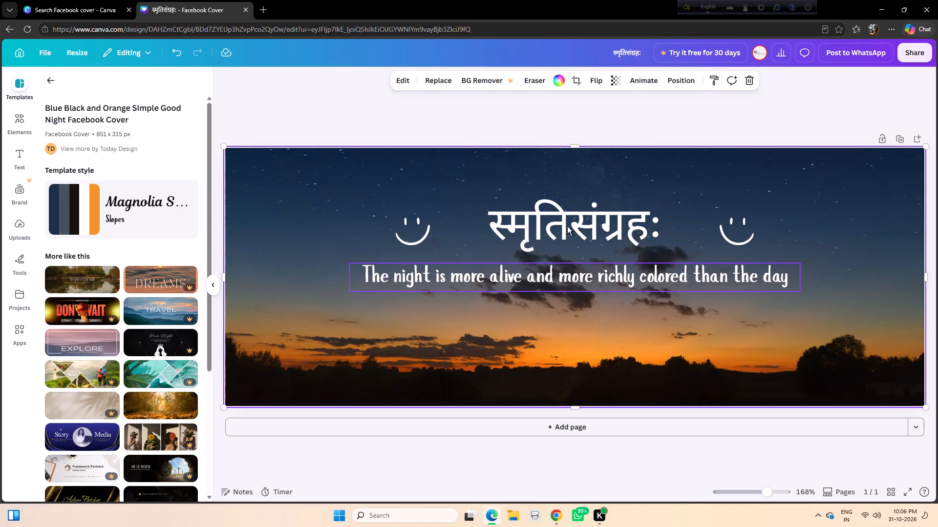
Change the text color of the स्मृतिसंग्रहः heading to the light gray default solid color.
click(567, 226)
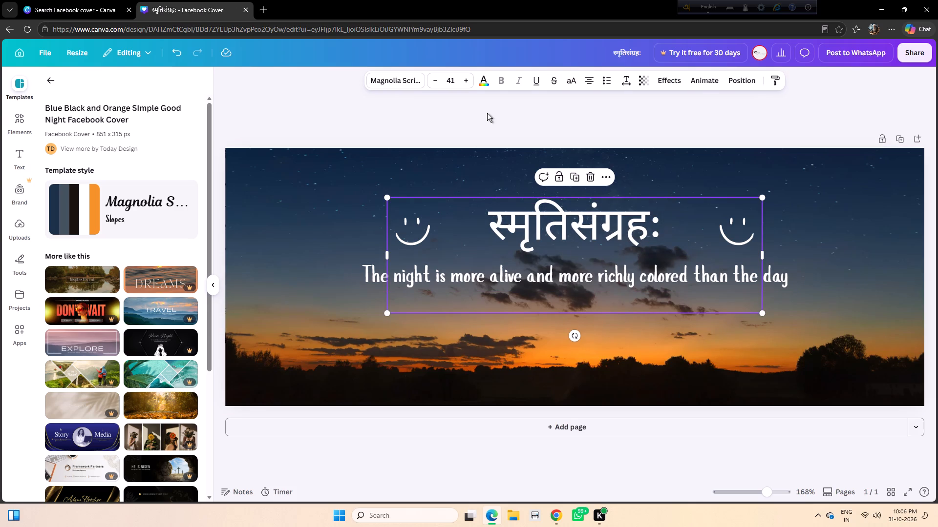
click(482, 81)
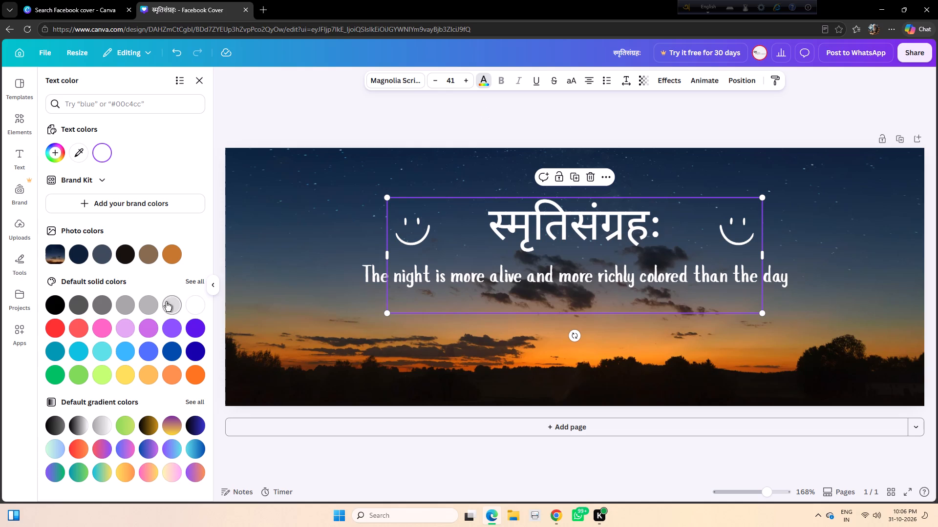
click(170, 302)
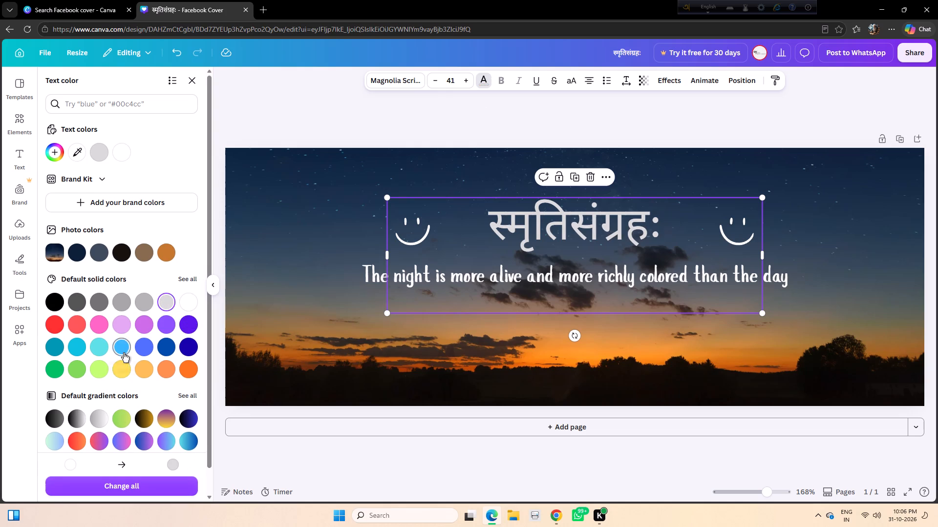
Search the font library for Devanagari fonts for the cover's title text box.
click(122, 104)
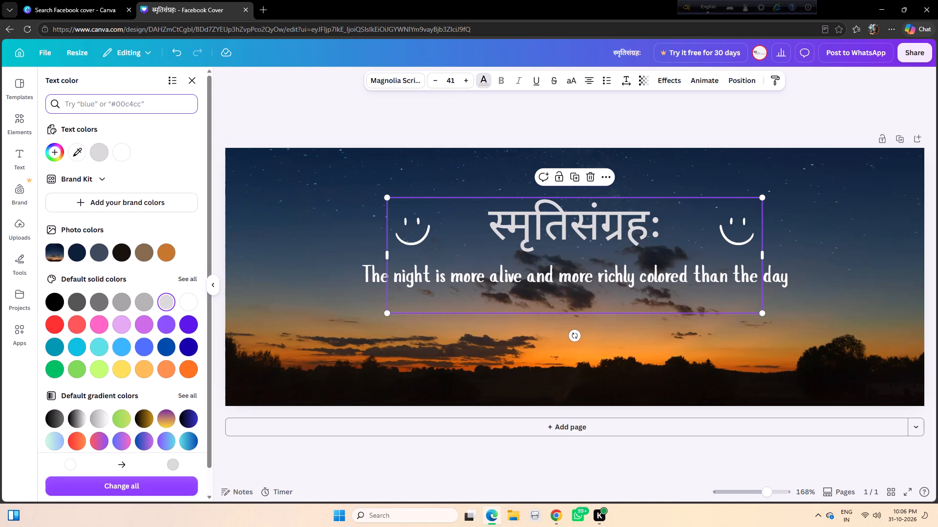
click(402, 83)
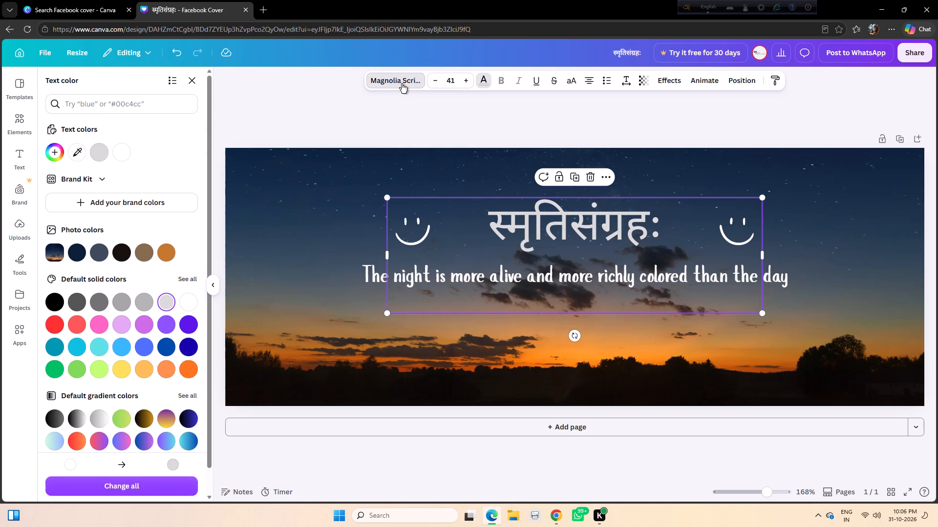
click(112, 127)
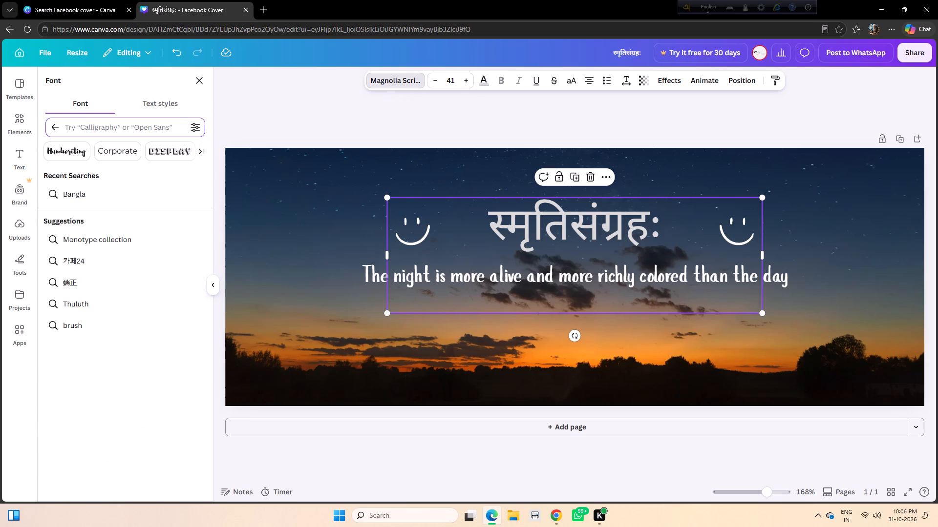
text(De)
key(v)
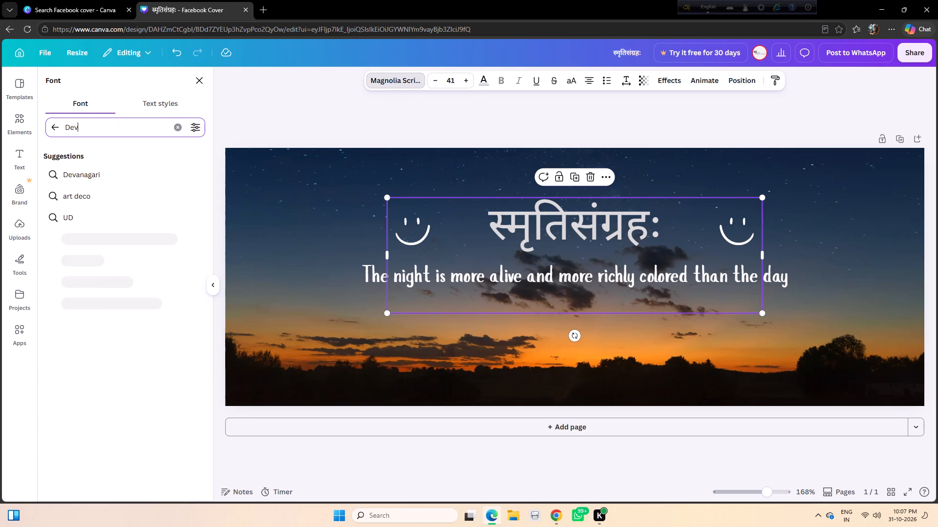
click(99, 179)
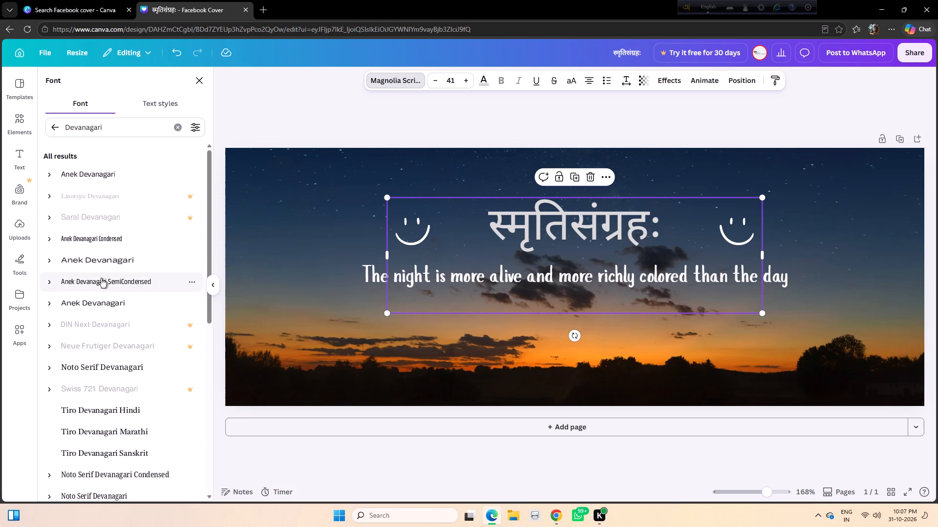
Try Anek Devanagari SemiCondensed, Noto Serif Devanagari, Tiro Devanagari Hindi and Tiro Devanagari Marathi on the title स्मृतिसंग्रहः, and apply Tiro Devanagari Sanskrit last.
click(512, 229)
drag(496, 229, 657, 233)
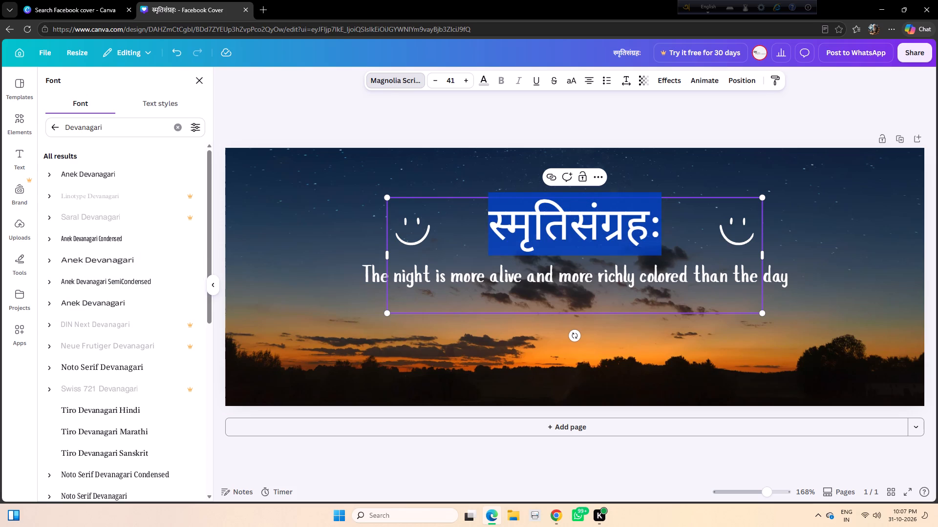
click(105, 286)
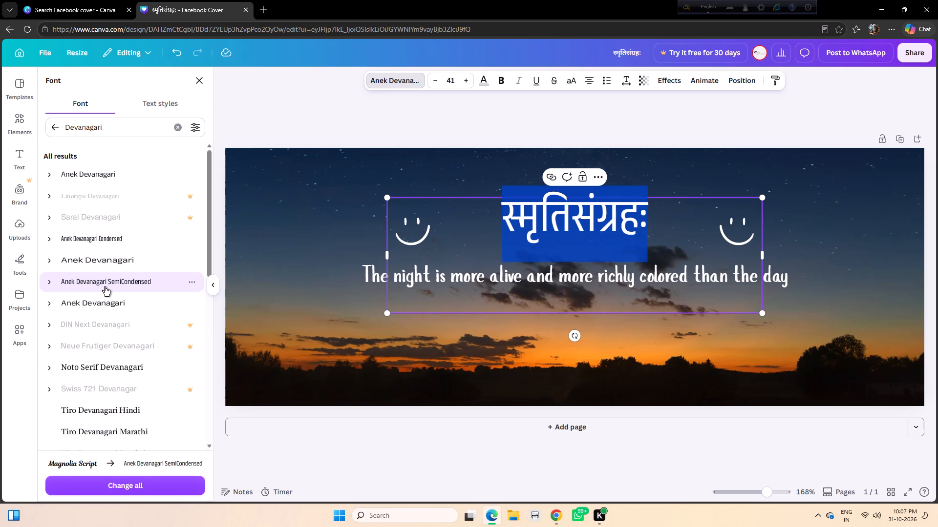
click(101, 370)
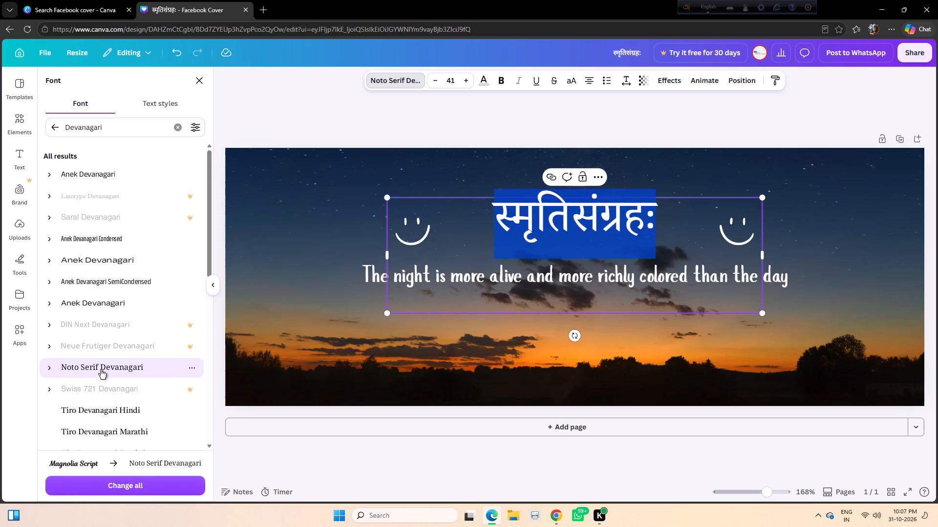
scroll(111, 361, down, 2)
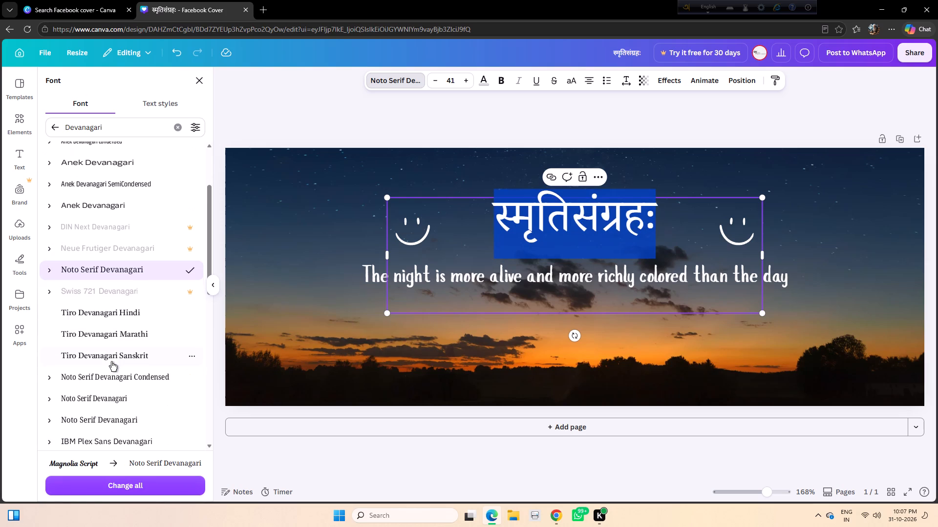
click(119, 316)
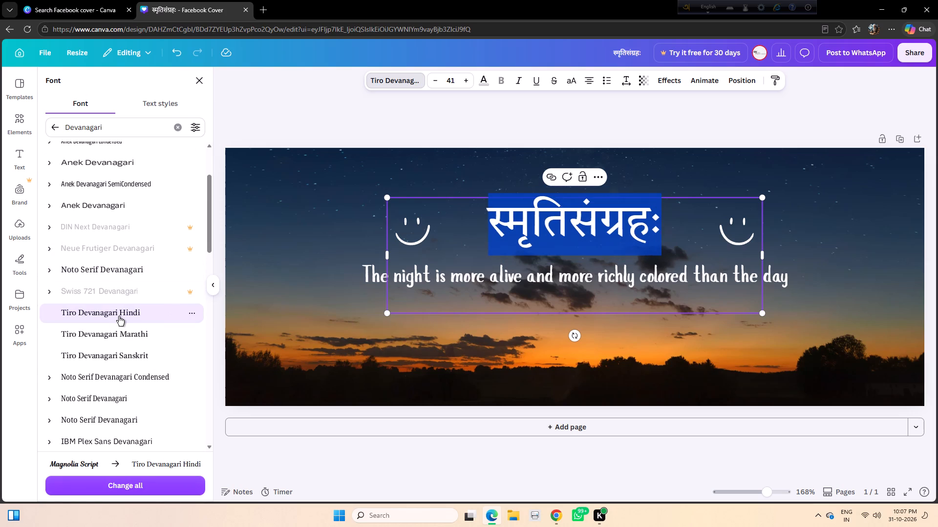
click(117, 336)
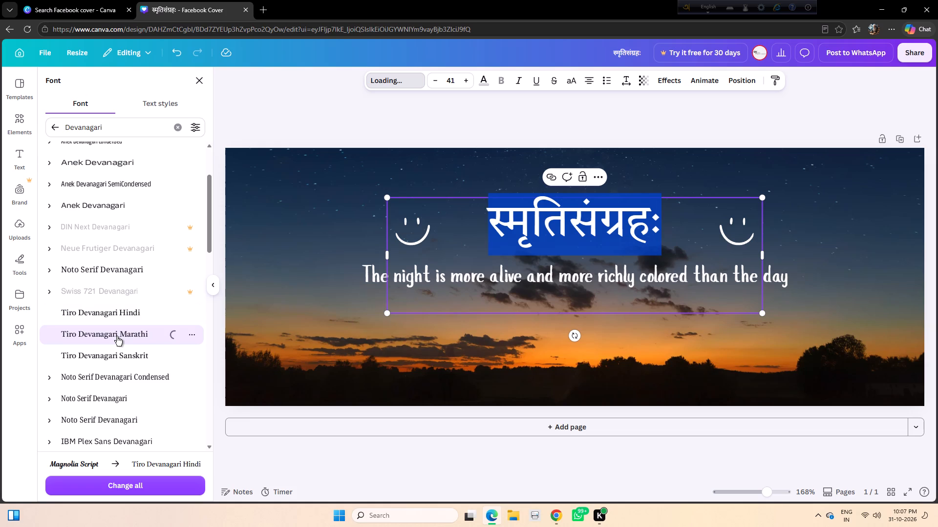
click(116, 356)
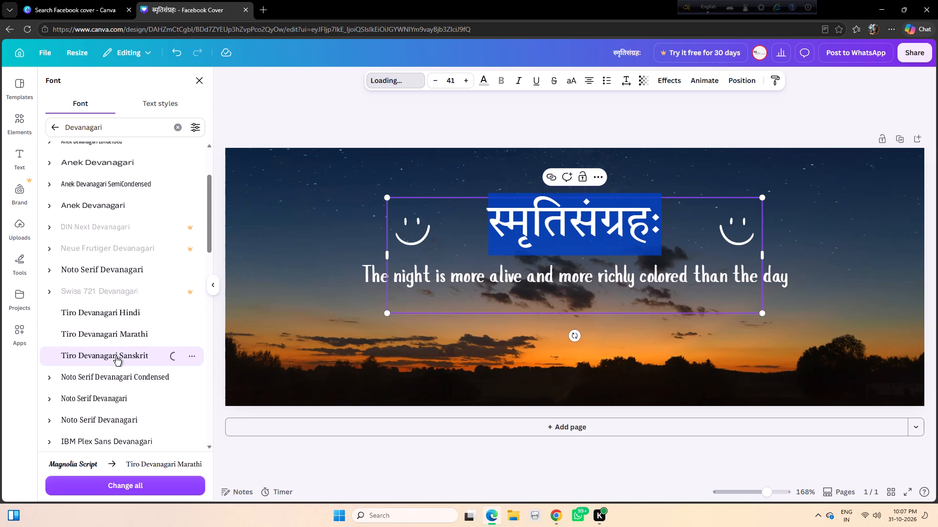
Try Noto Serif Devanagari Condensed and ExtraCondensed on the title स्मृतिसंग्रहः, and apply the regular-width Noto Serif Devanagari listed below them last.
scroll(116, 357, down, 2)
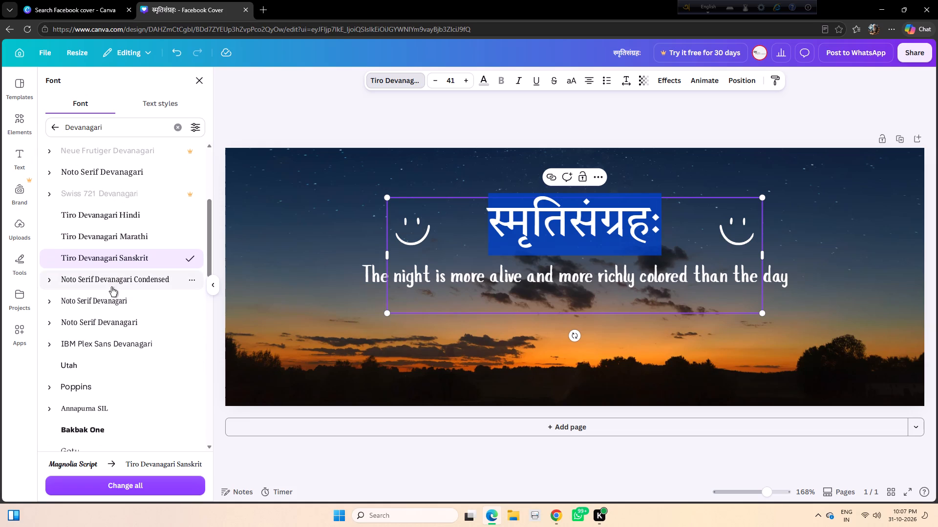
click(115, 282)
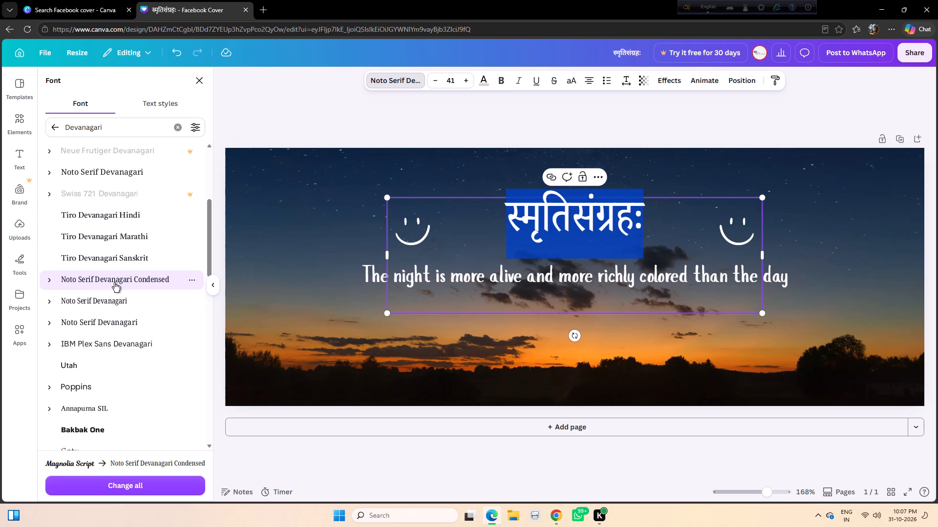
click(113, 303)
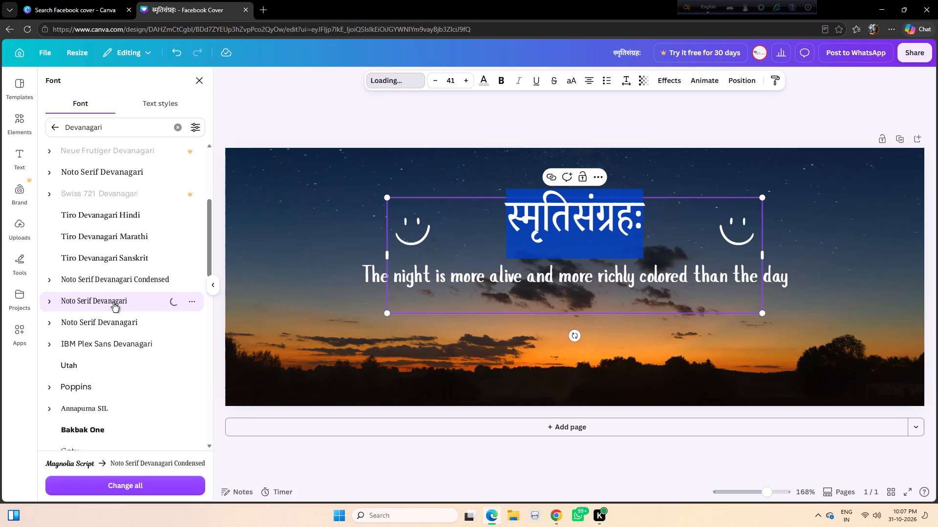
click(117, 321)
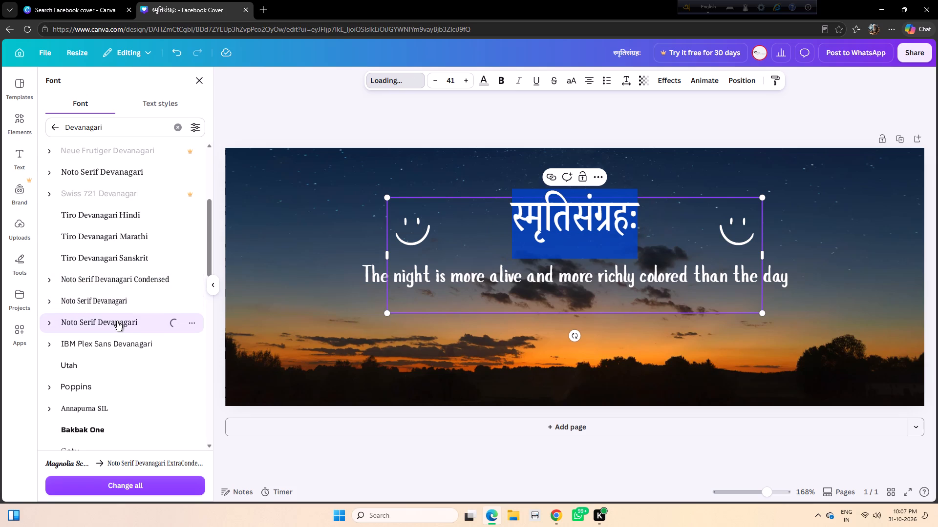
click(558, 272)
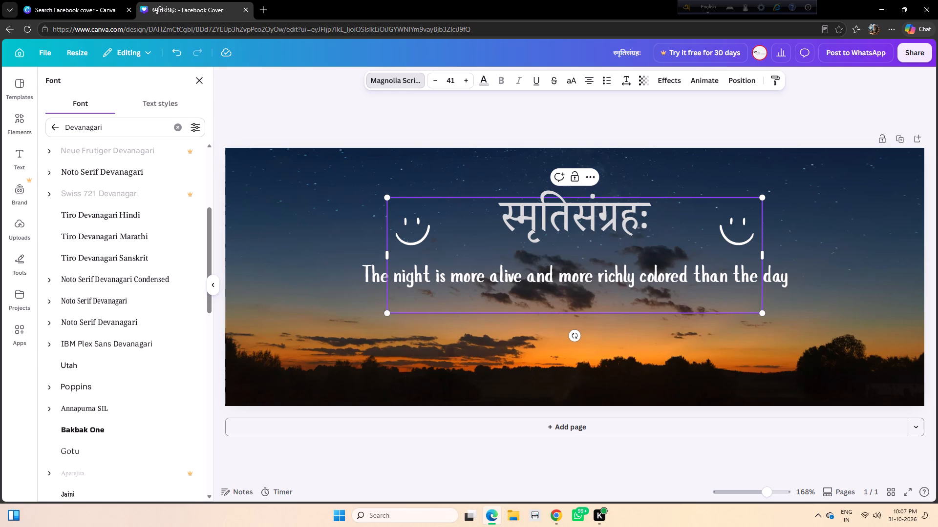
click(595, 336)
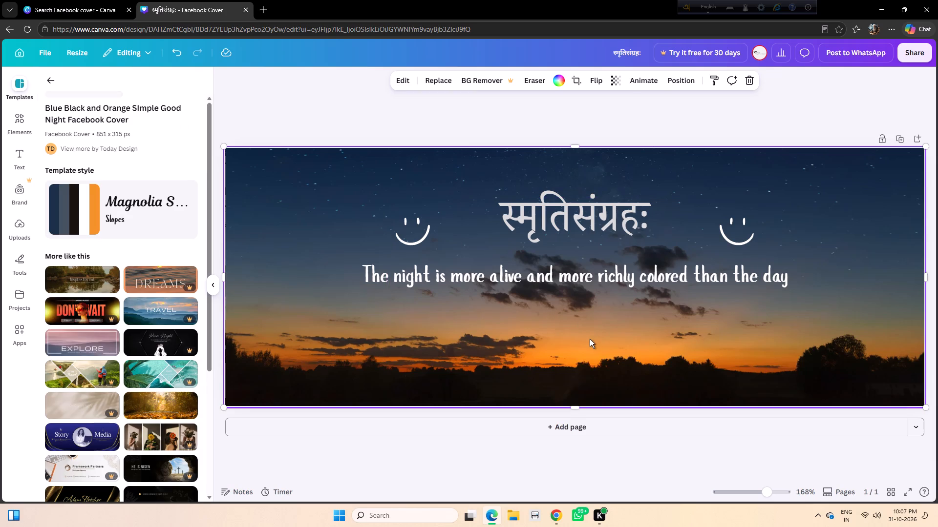
Move the title स्मृतिसंग्रहः slightly upward on the cover.
drag(562, 220, 563, 215)
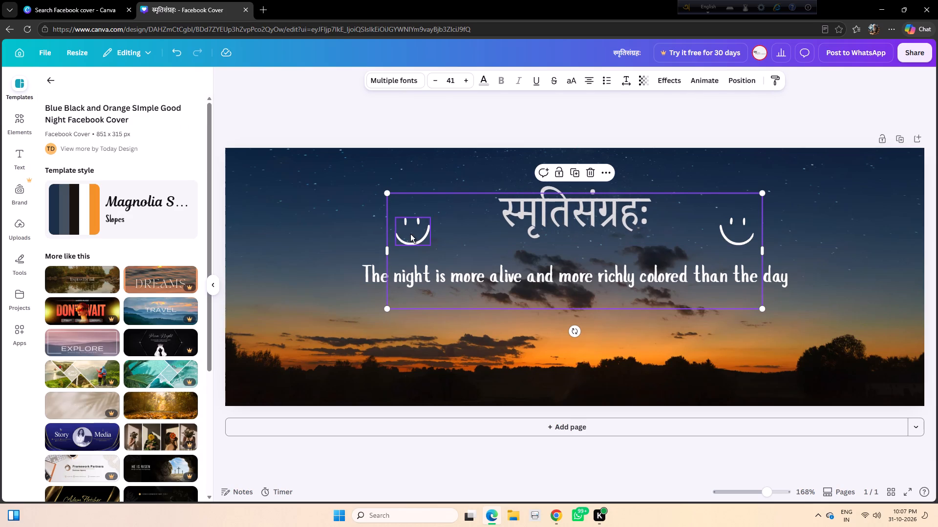
Delete the English quote line "The night is more alive and more richly colored than the day".
click(438, 276)
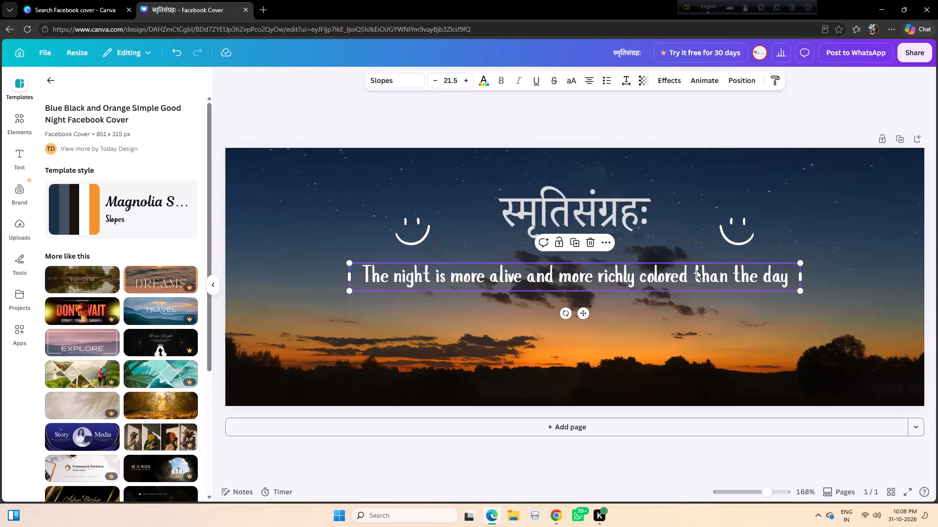
key(BackSpace)
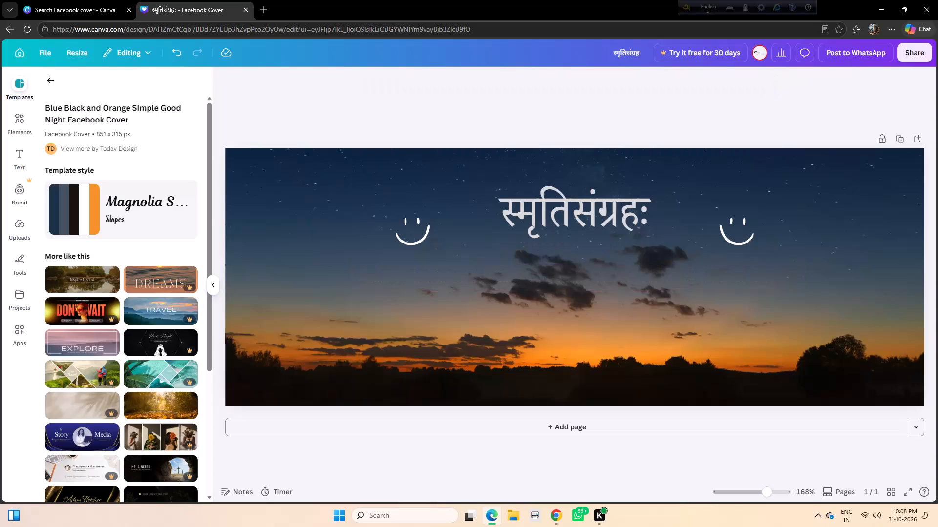
click(567, 277)
click(638, 346)
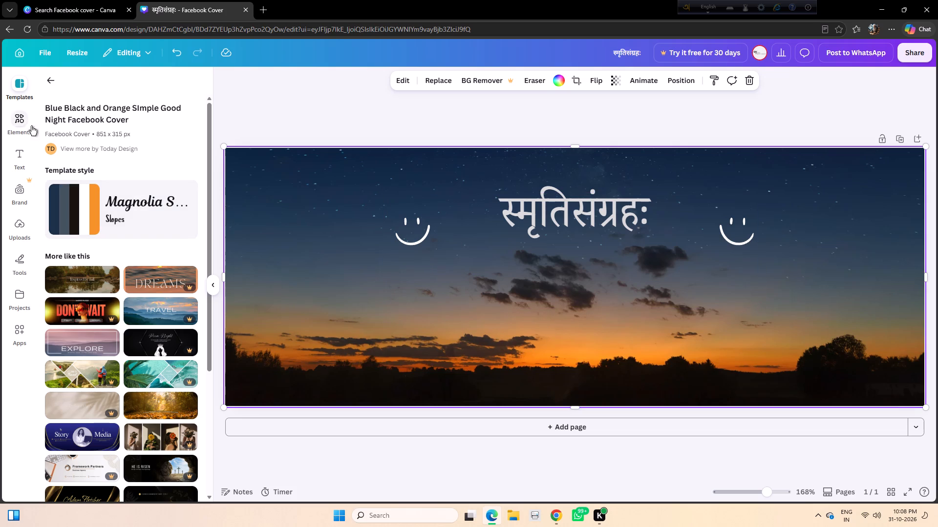
Add a subheading text box below the title and clear its placeholder text.
click(22, 148)
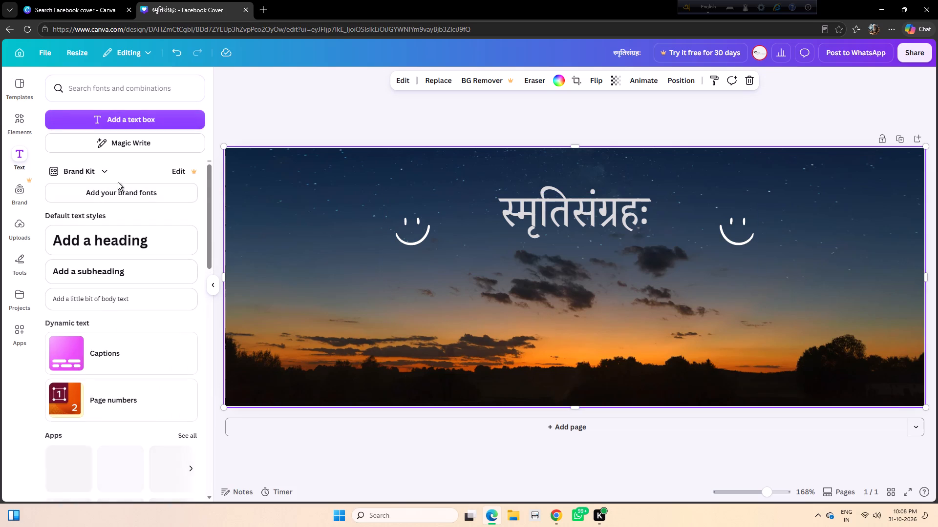
click(113, 271)
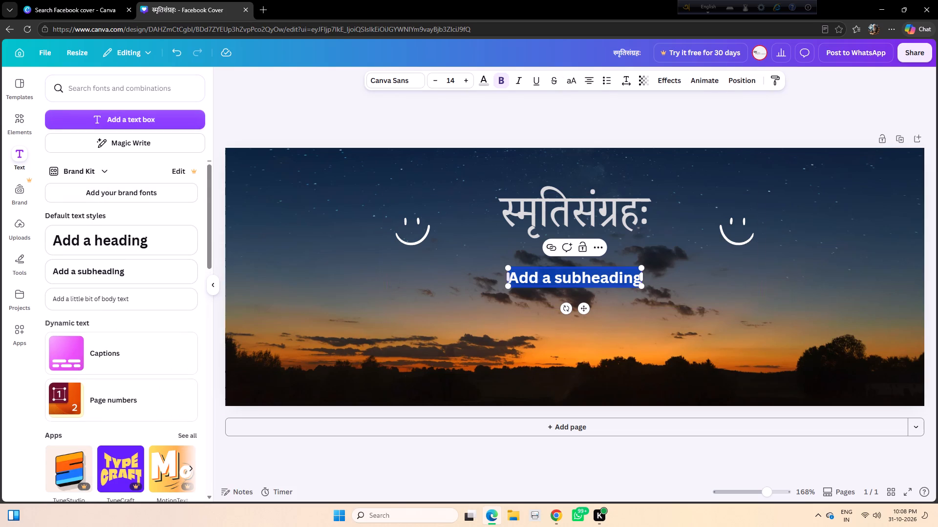
click(550, 276)
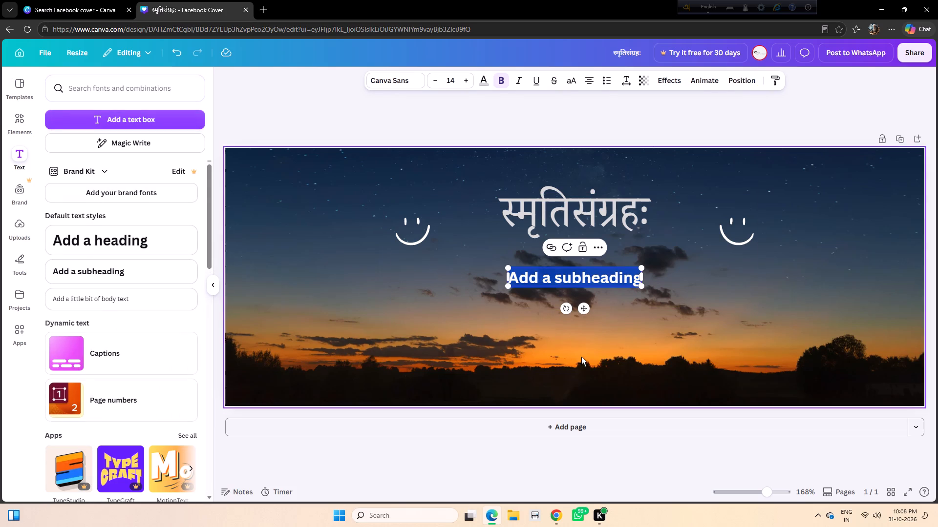
click(548, 282)
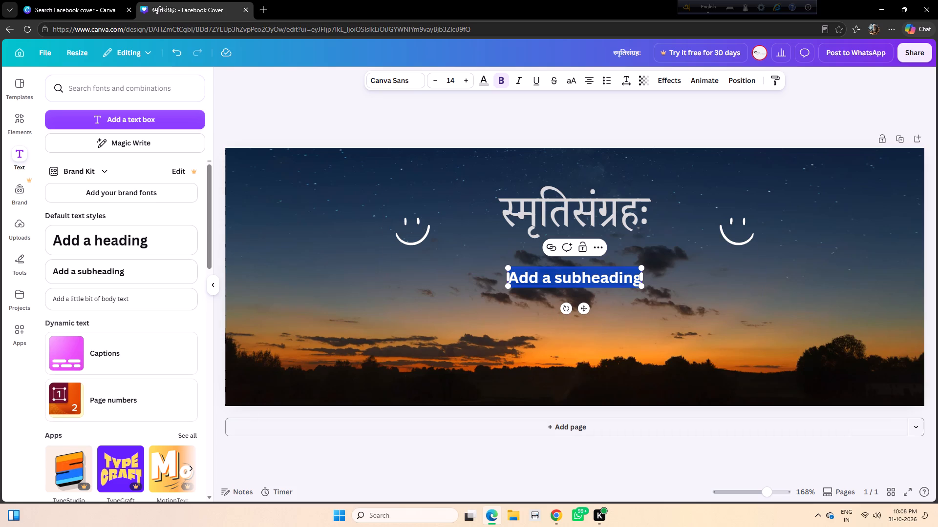
key(BackSpace)
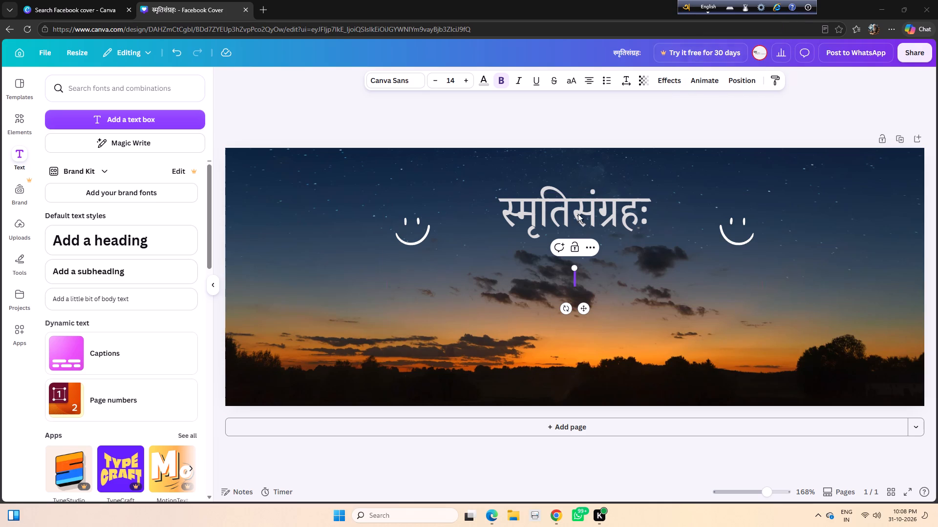
Enter the Bengali word স্মৃতি as the first word of the subheading, choosing the correctly spelled form.
click(575, 275)
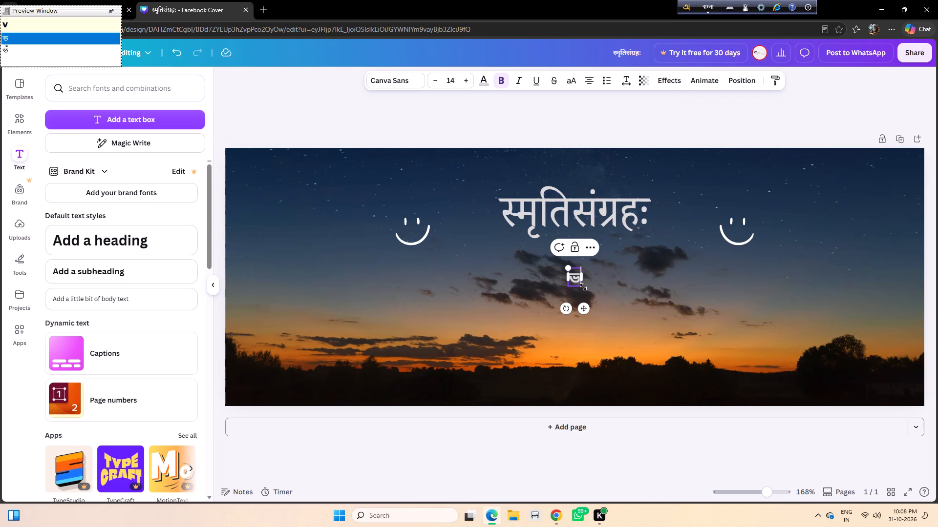
key(BackSpace)
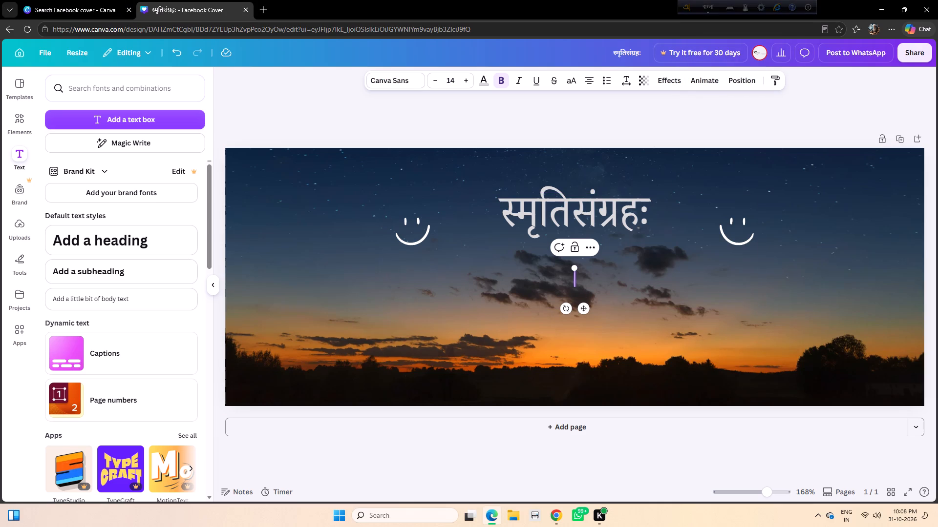
text(Sশm্ম)
text(r্র)
text(iিtতiি)
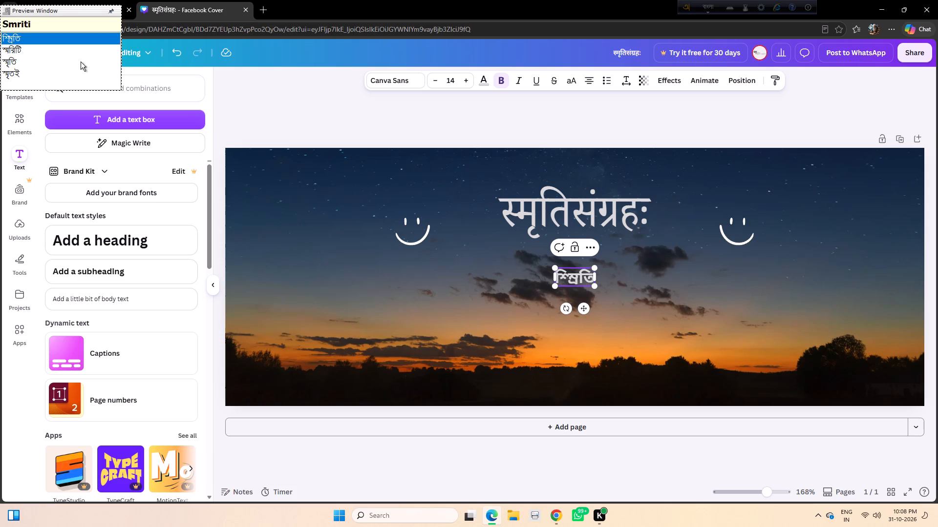
key(BackSpace)
key(BackSpace)
key(BackSpace)
key(BackSpace)
key(BackSpace)
key(BackSpace)
text(স্মৃতি)
key(space)
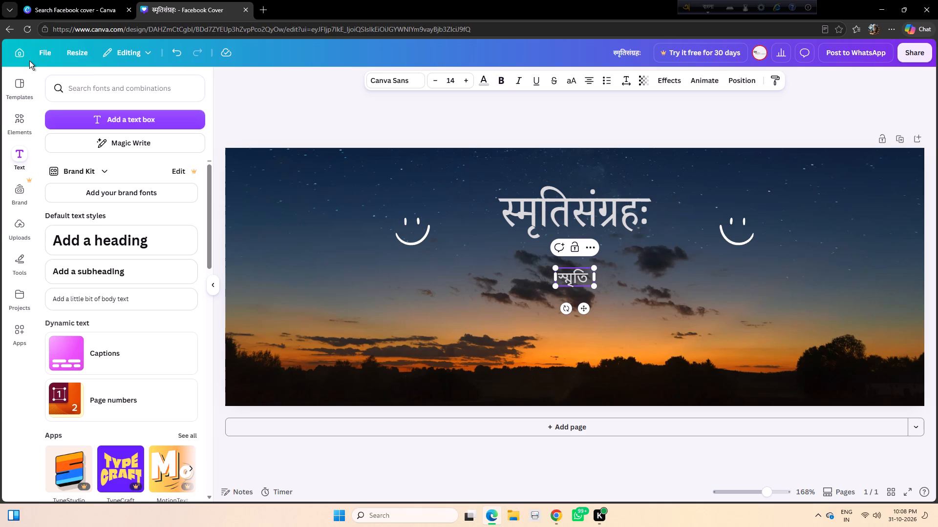
Continue the subheading after স্মৃতি with the words "সমস্ত সময়েই , সুখের নয়".
text(sসomমosসt্ত)
key(o)
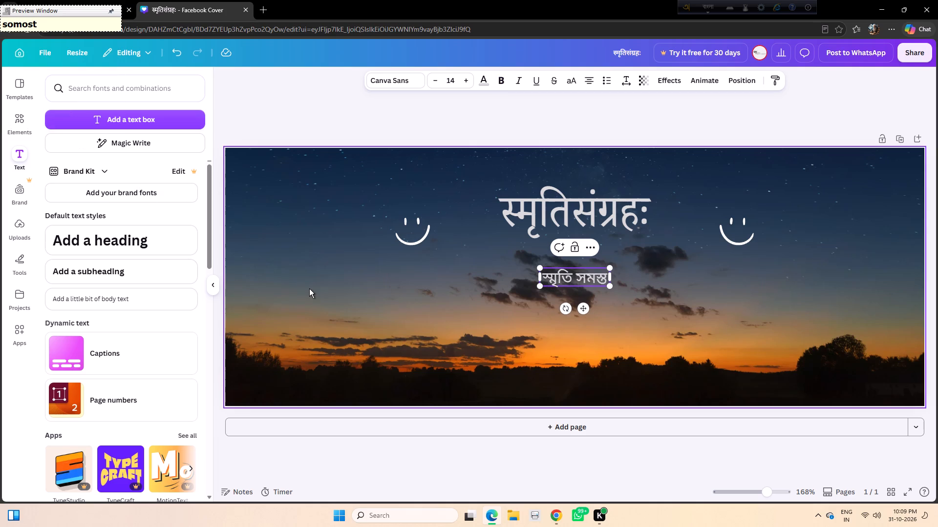
key(space)
text(sসomমoyয়eে)
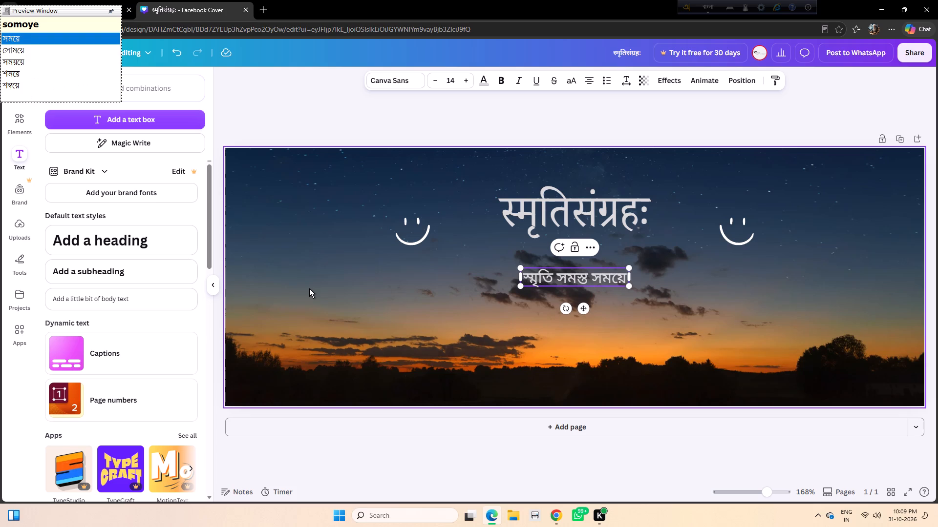
text(iই)
key(space)
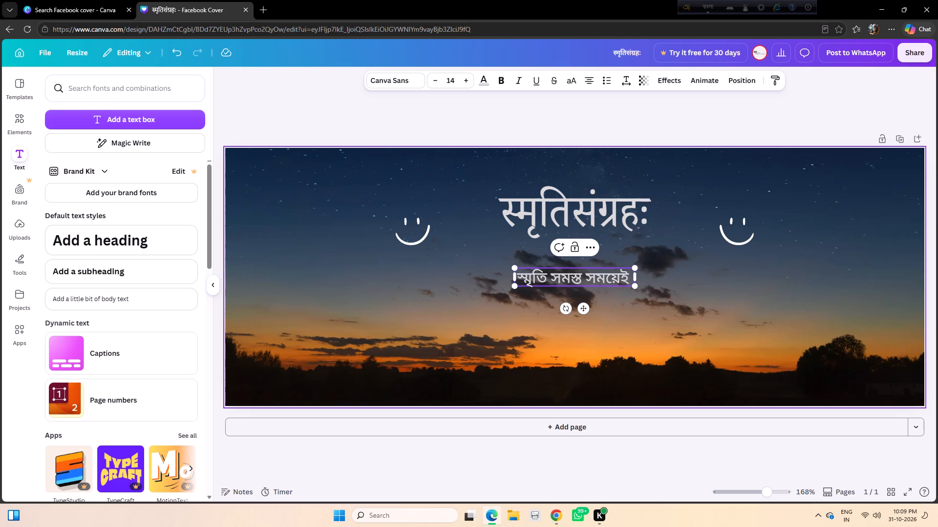
text(,,)
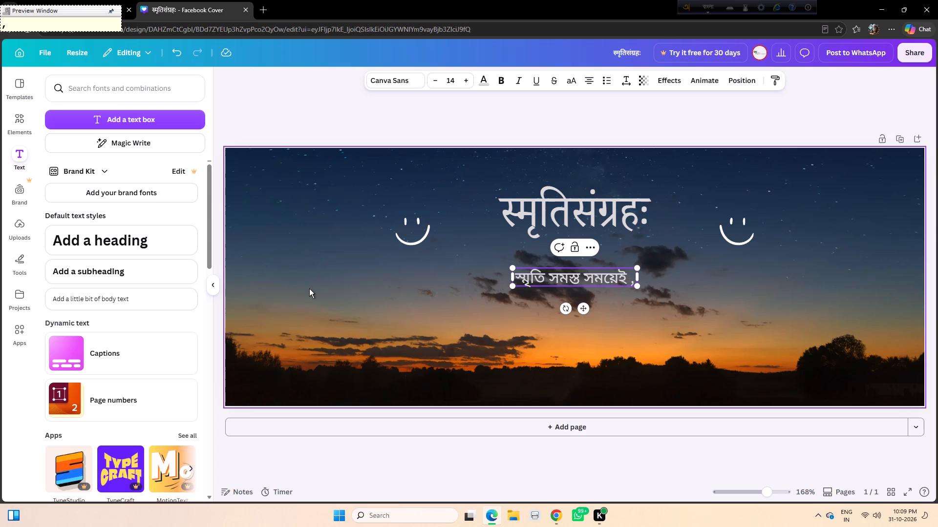
key(space)
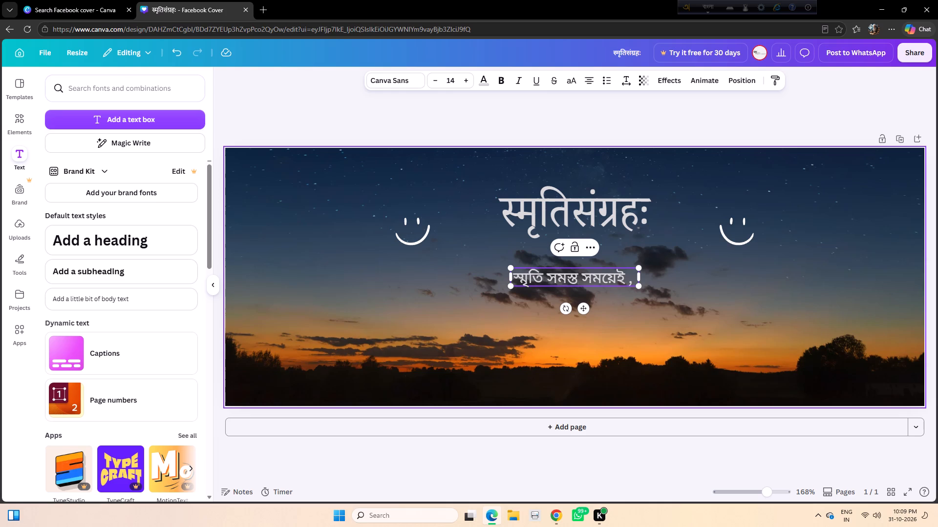
text(sসuুkকh)
key(BackSpace)
text(খeেrর nনoyয়)
key(space)
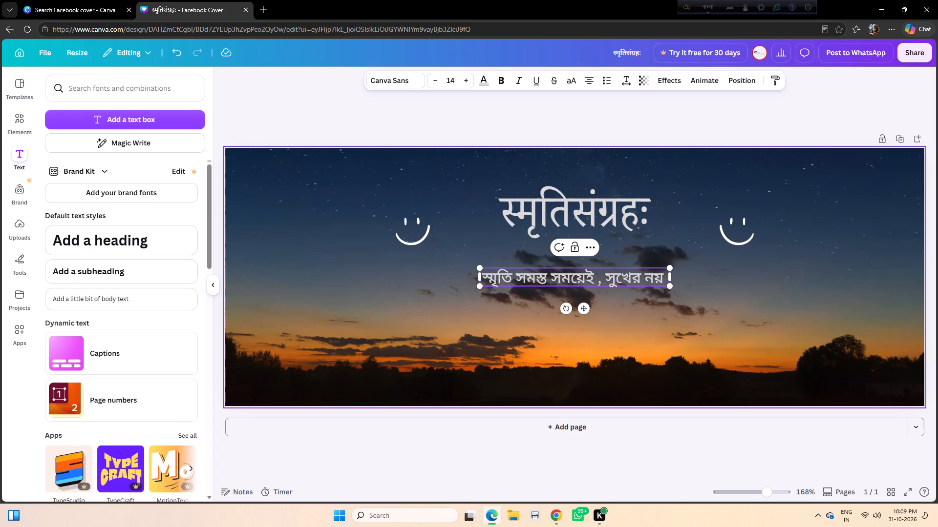
key(BackSpace)
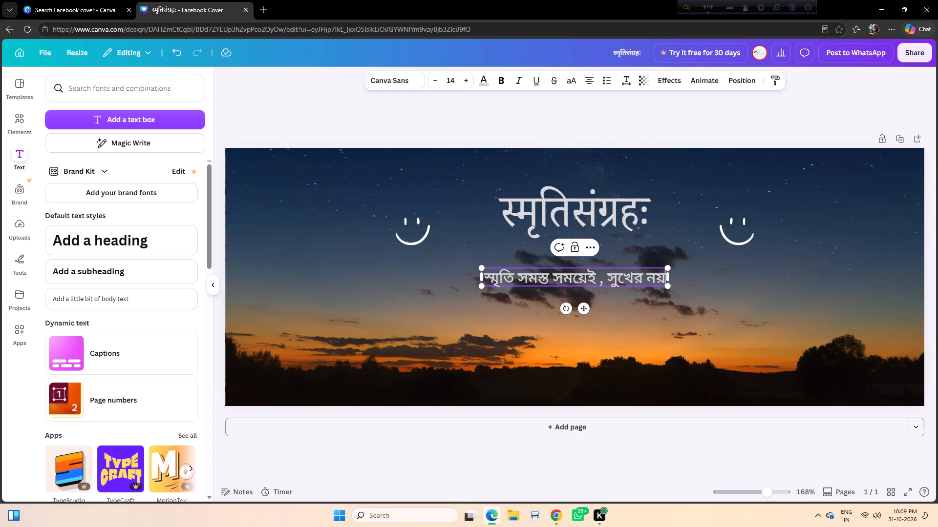
Delete the word সমস্ত from the Bengali subheading.
click(524, 276)
drag(488, 278, 502, 278)
drag(502, 278, 519, 278)
click(543, 274)
click(550, 276)
key(BackSpace)
key(BackSpace)
key(BackSpace)
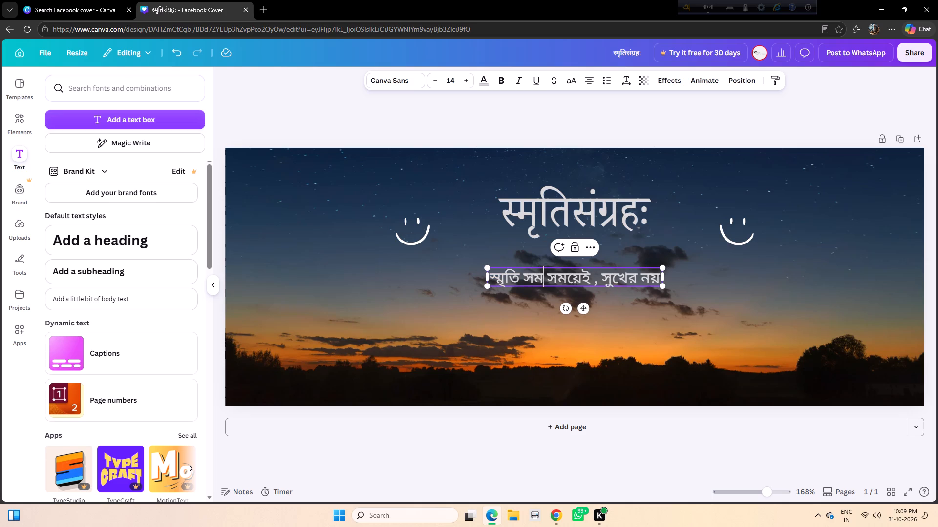
key(BackSpace)
key(BackSpace)
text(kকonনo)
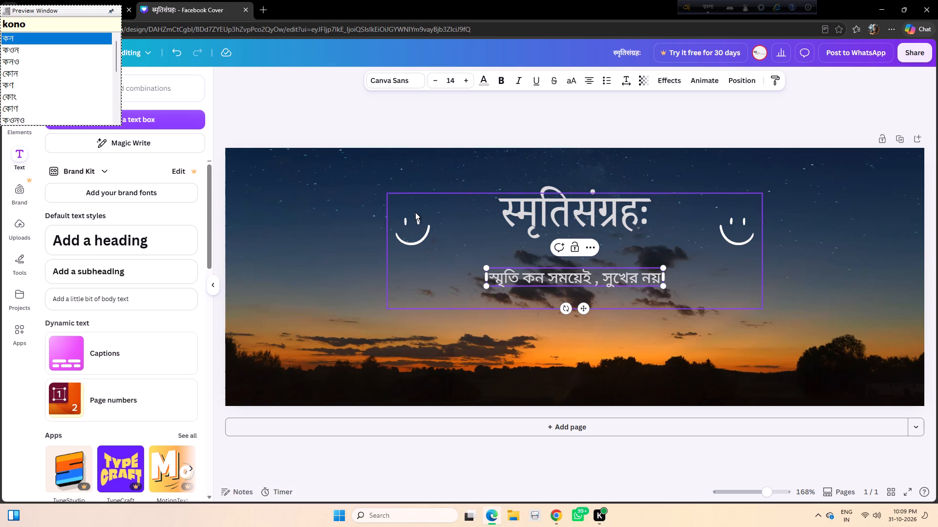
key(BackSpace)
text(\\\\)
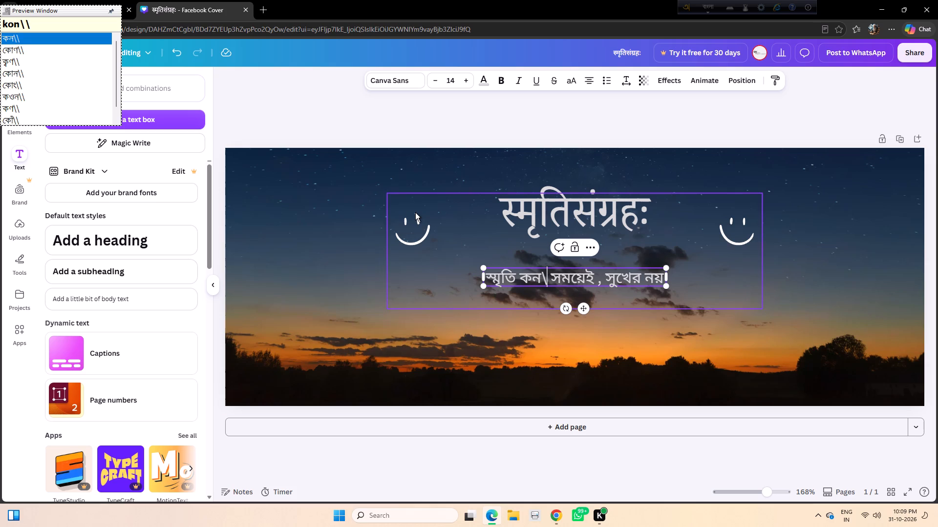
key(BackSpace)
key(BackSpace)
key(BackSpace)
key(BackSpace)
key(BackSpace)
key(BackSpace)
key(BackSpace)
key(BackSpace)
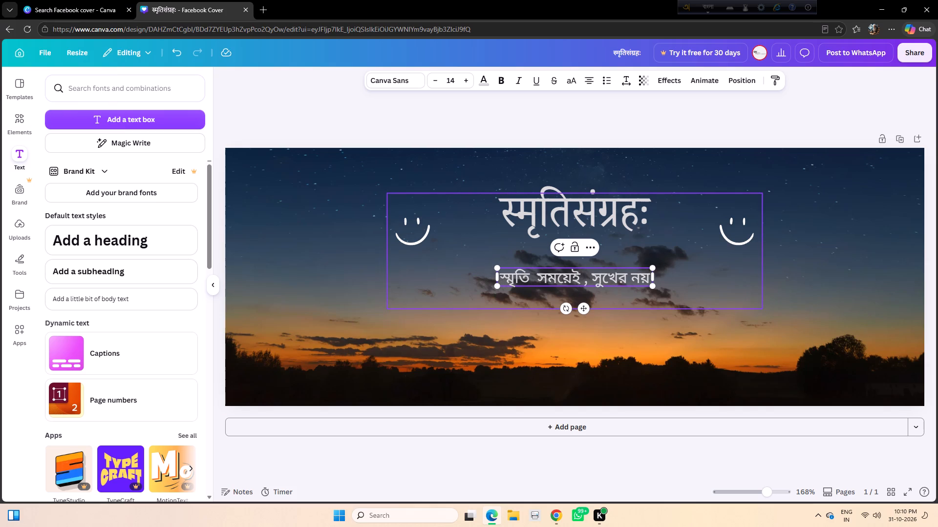
Insert the word কখনই between স্মৃতি and সময়েই in the subheading.
text(kকokকh)
key(BackSpace)
text(খonনoiই)
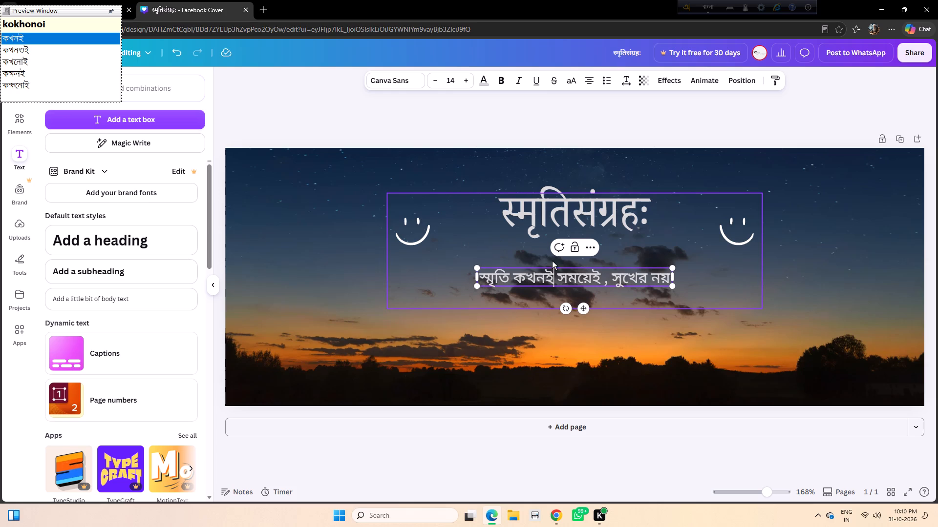
click(600, 274)
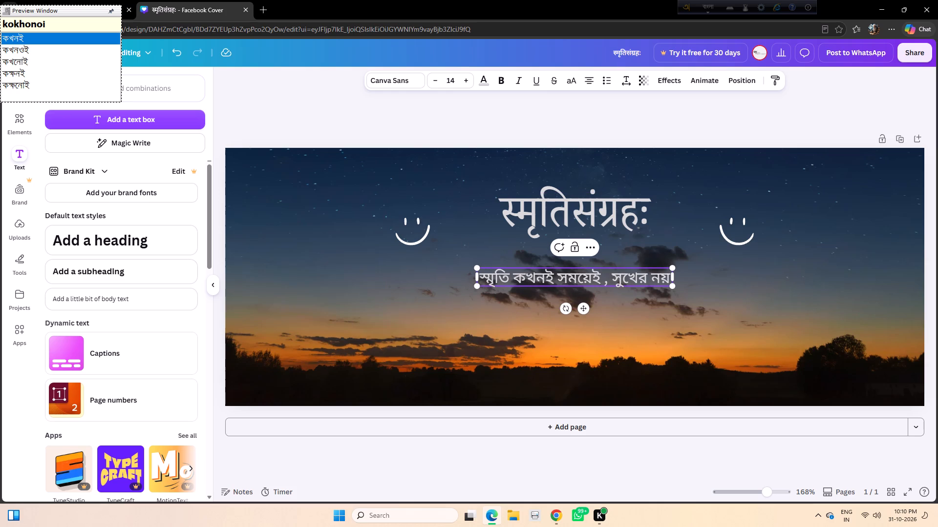
Delete the word সময়েই from the Bengali subheading, leaving কখনই directly before the comma.
key(BackSpace)
key(BackSpace)
key(BackSpace)
key(BackSpace)
key(BackSpace)
key(BackSpace)
key(BackSpace)
key(BackSpace)
key(BackSpace)
key(BackSpace)
key(BackSpace)
key(BackSpace)
key(BackSpace)
key(BackSpace)
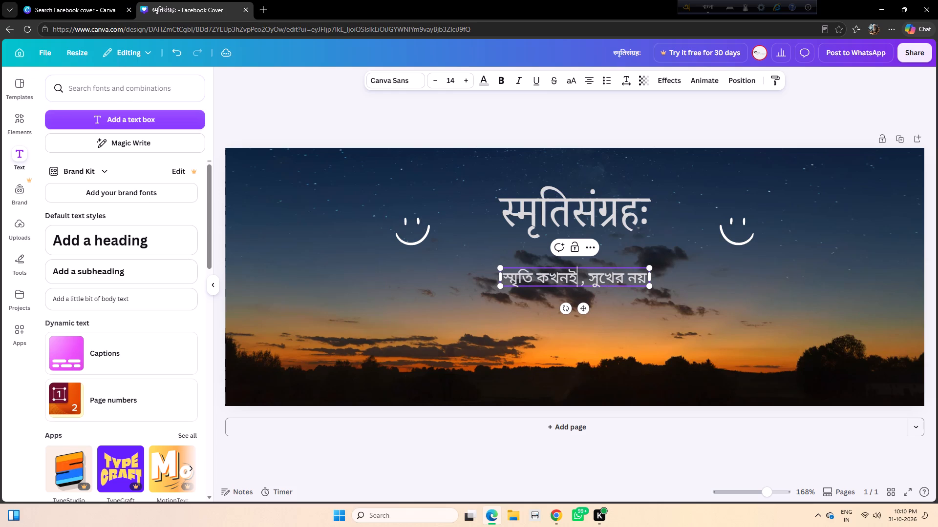
click(562, 348)
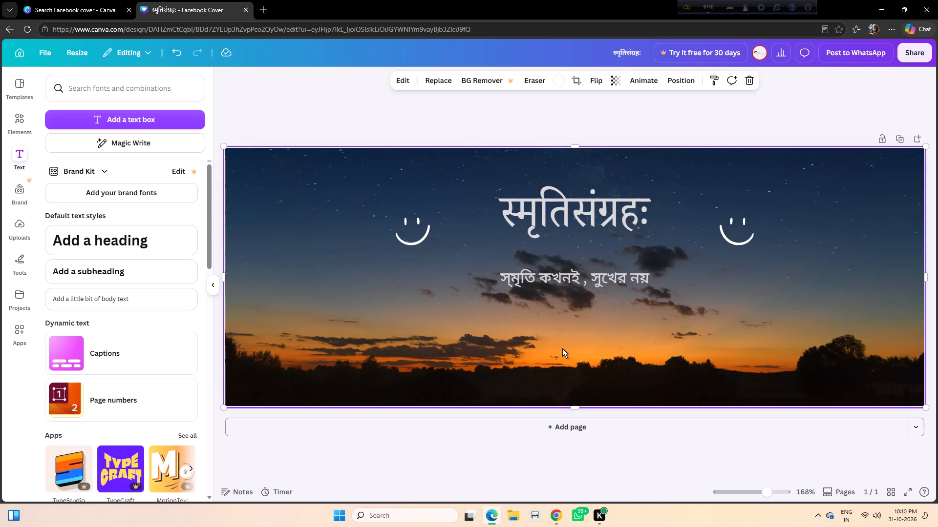
Move the Bengali subheading slightly up, closer beneath the स्मृतिसंग्रहः title.
click(597, 282)
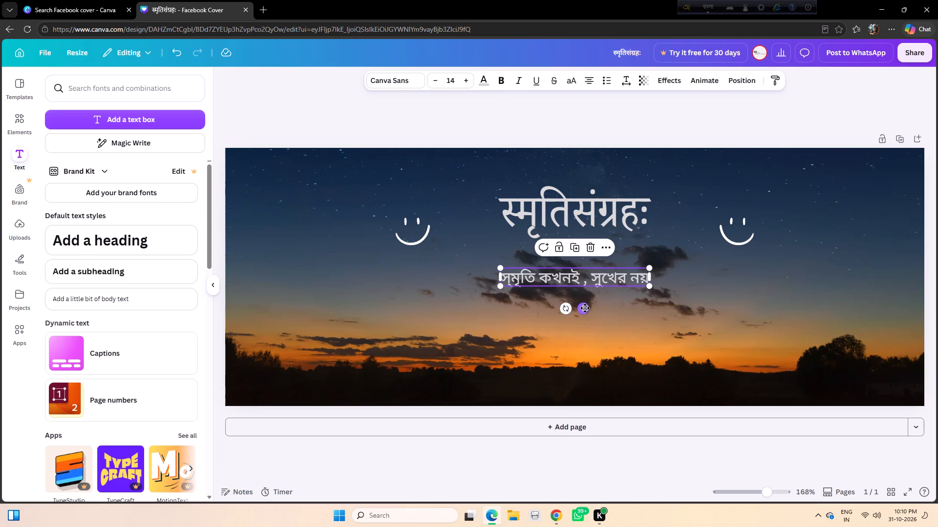
drag(585, 308, 584, 297)
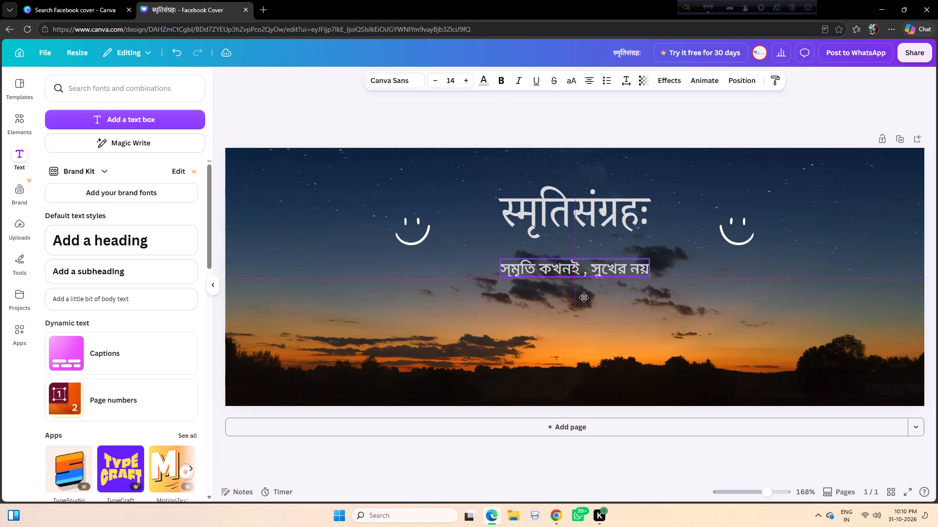
drag(584, 297, 584, 295)
click(633, 315)
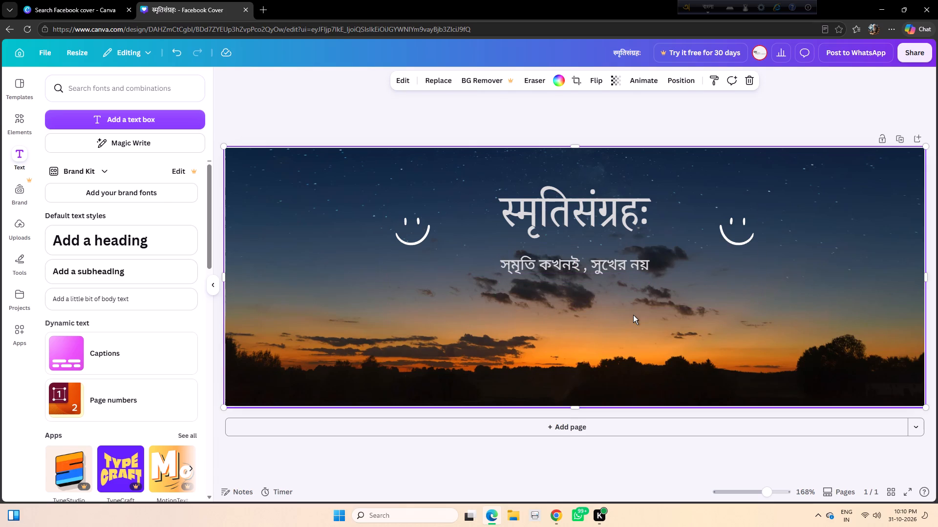
Delete both smiley face graphics flanking the title.
click(413, 232)
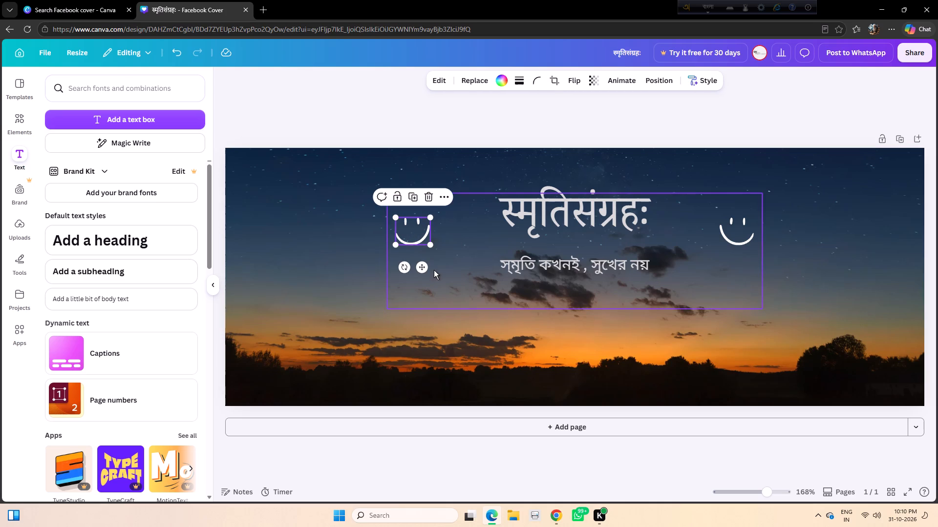
click(429, 197)
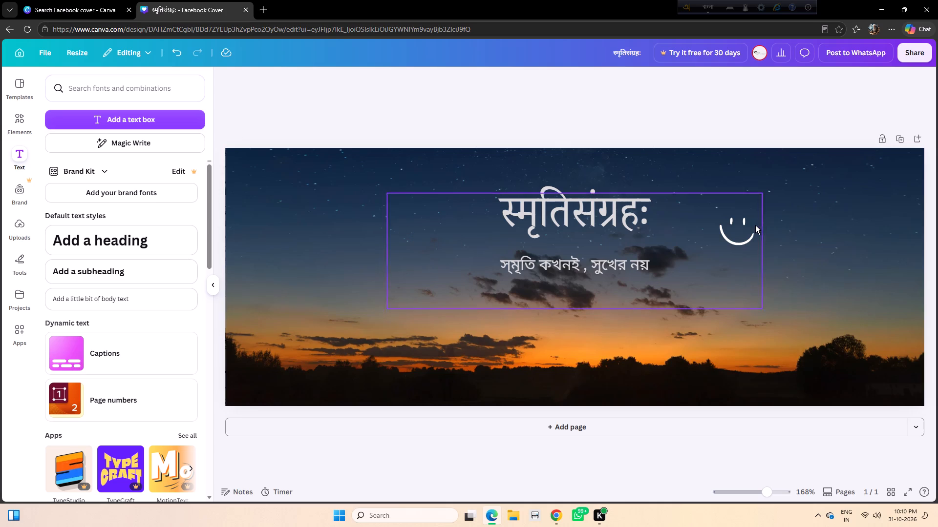
click(736, 228)
click(753, 197)
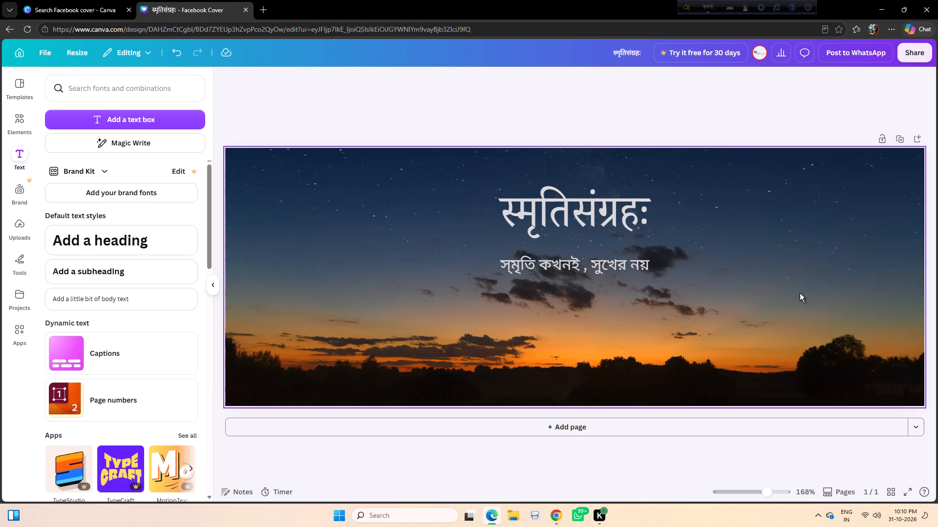
Replace the first word of the Bengali subheading with the correctly spelled conjunct form স্মৃতি.
click(520, 263)
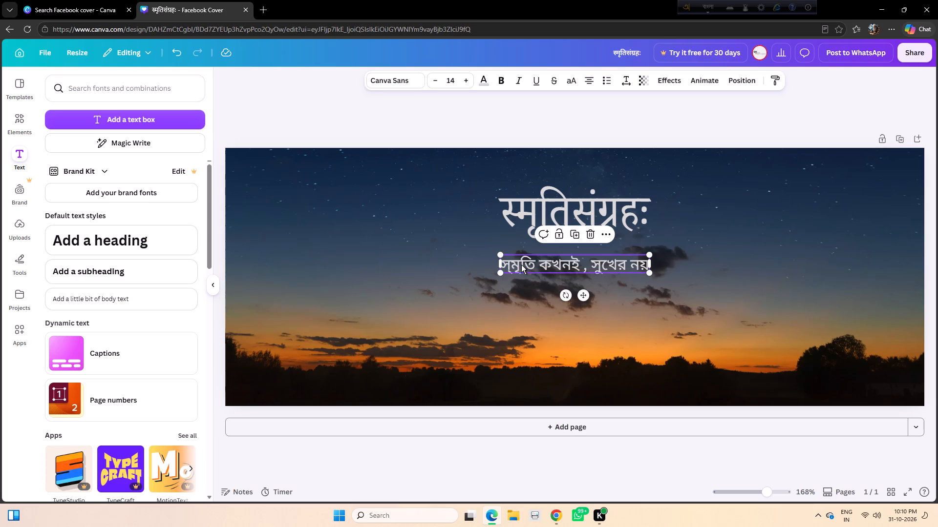
click(532, 265)
drag(534, 264, 505, 263)
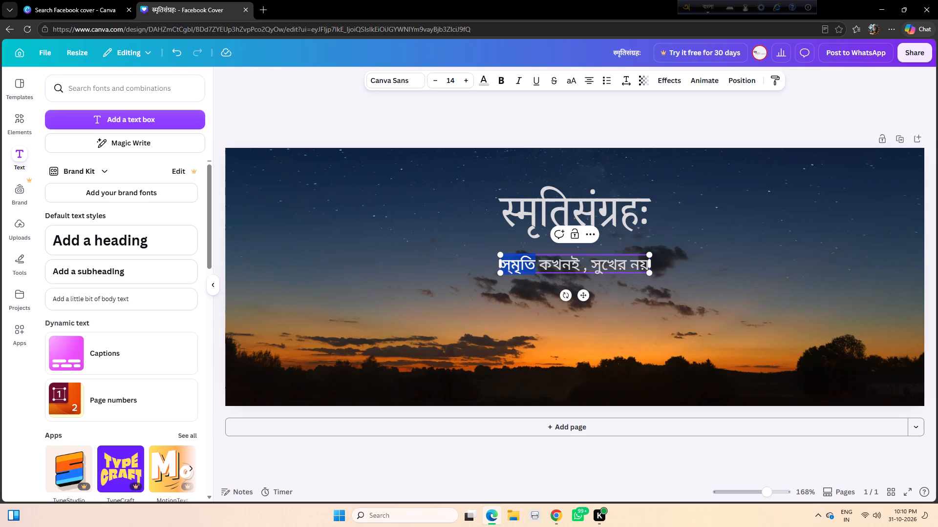
drag(505, 263, 505, 263)
key(BackSpace)
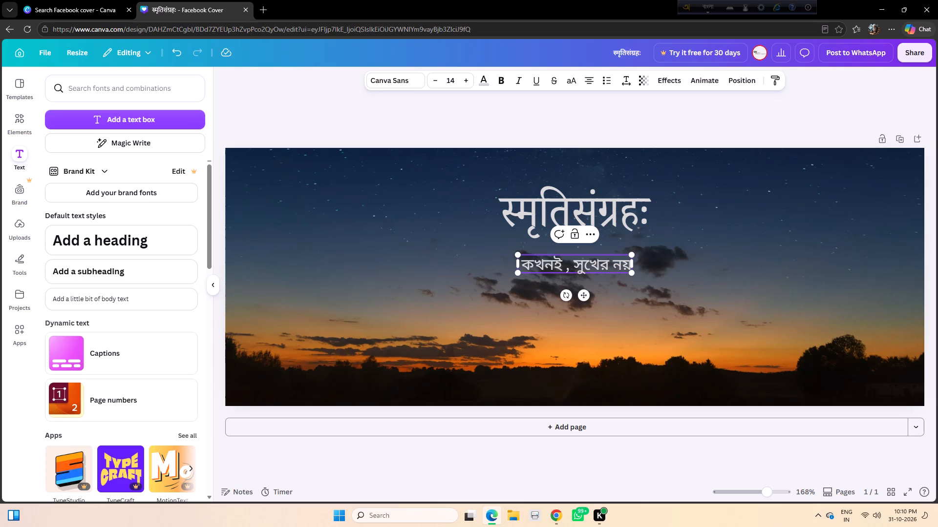
text(Sশ)
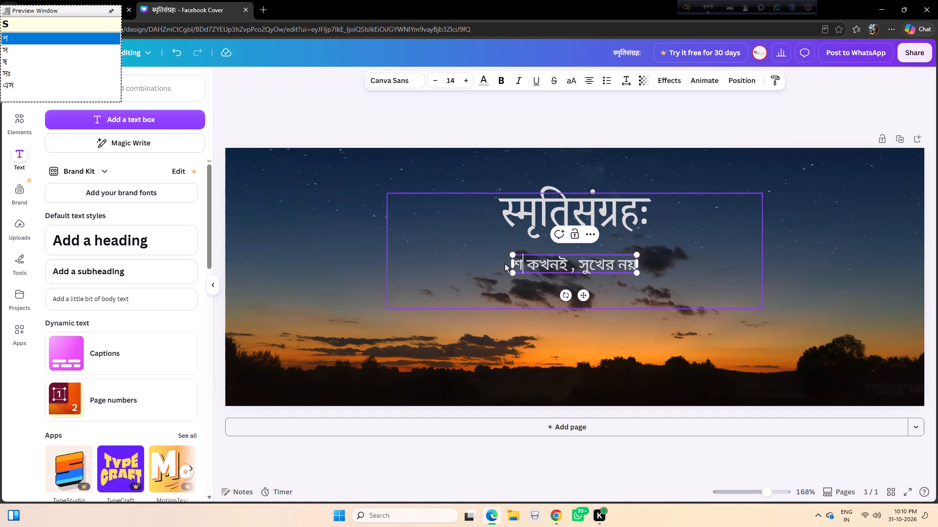
text(m্মr্রtতiি)
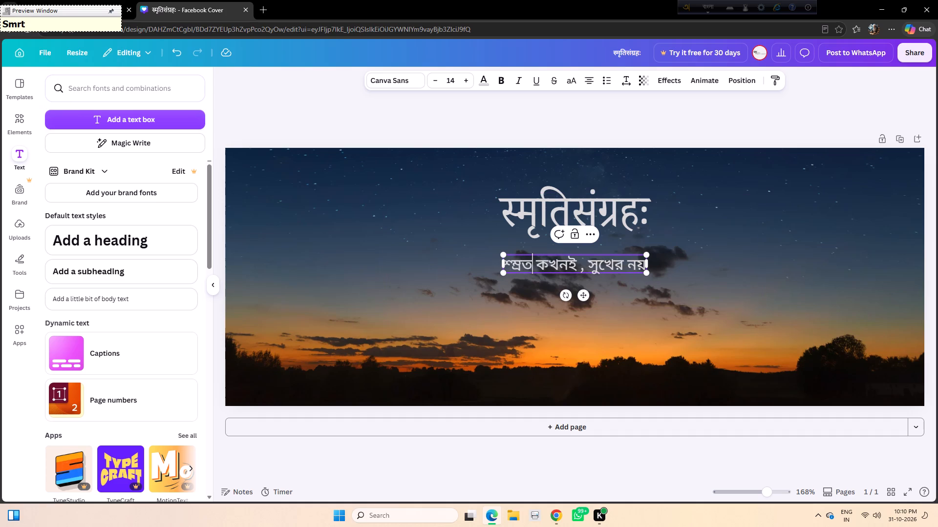
key(BackSpace)
key(BackSpace)
key(BackSpace)
key(BackSpace)
key(BackSpace)
key(BackSpace)
key(BackSpace)
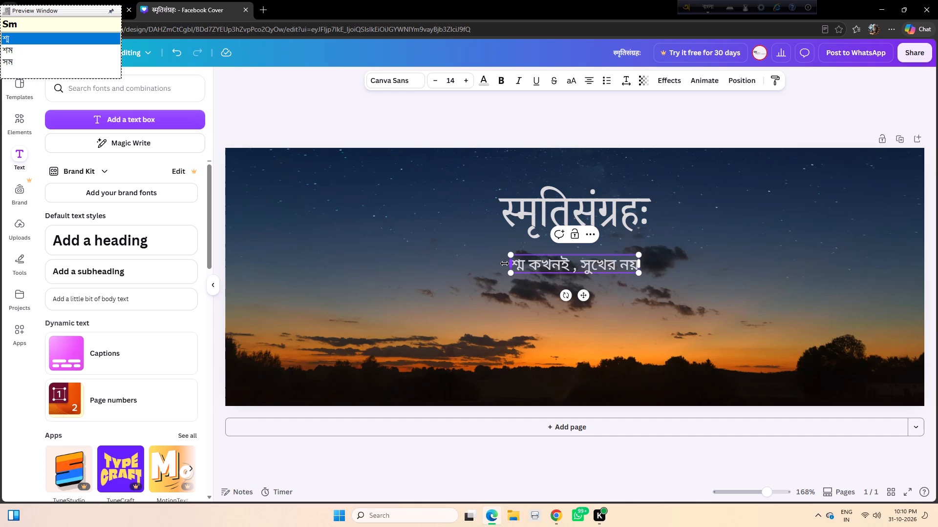
text(r্রiিtতiি)
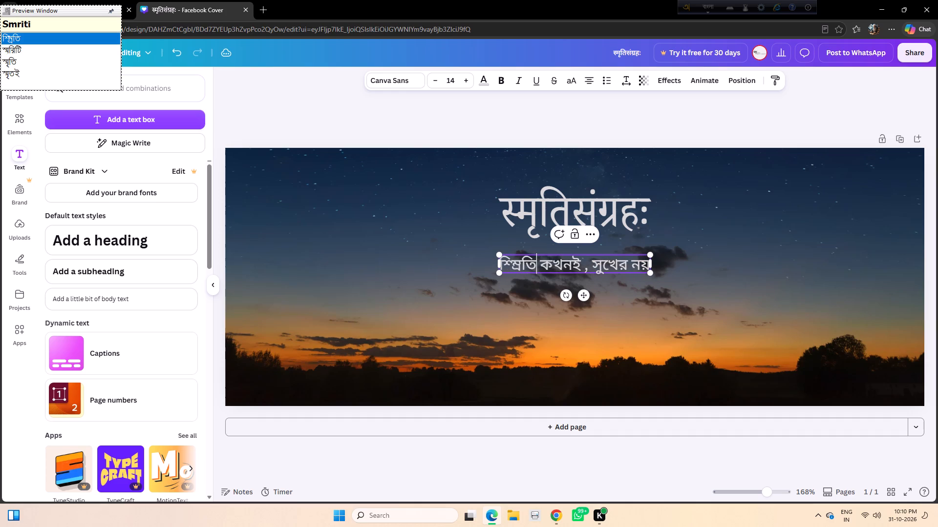
key(BackSpace)
key(BackSpace)
key(BackSpace)
key(BackSpace)
key(BackSpace)
key(BackSpace)
key(BackSpace)
text(স্মৃতি)
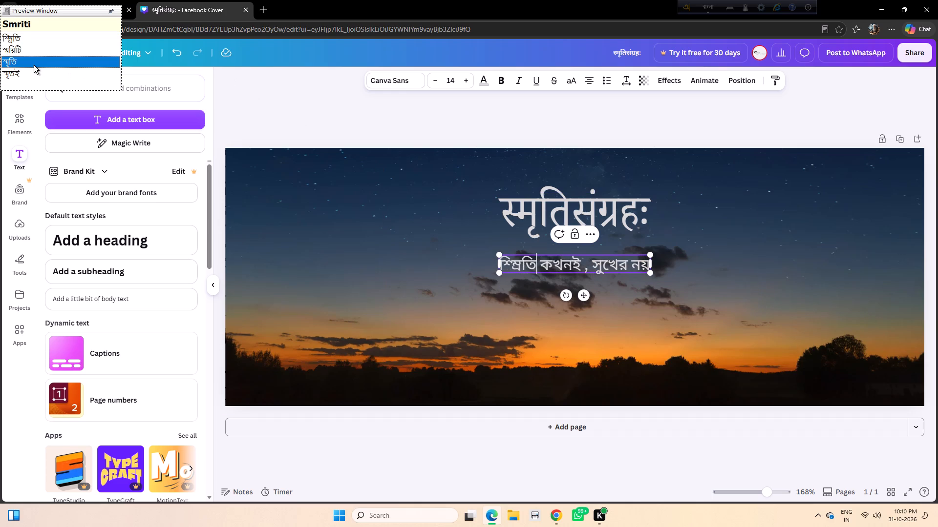
click(544, 446)
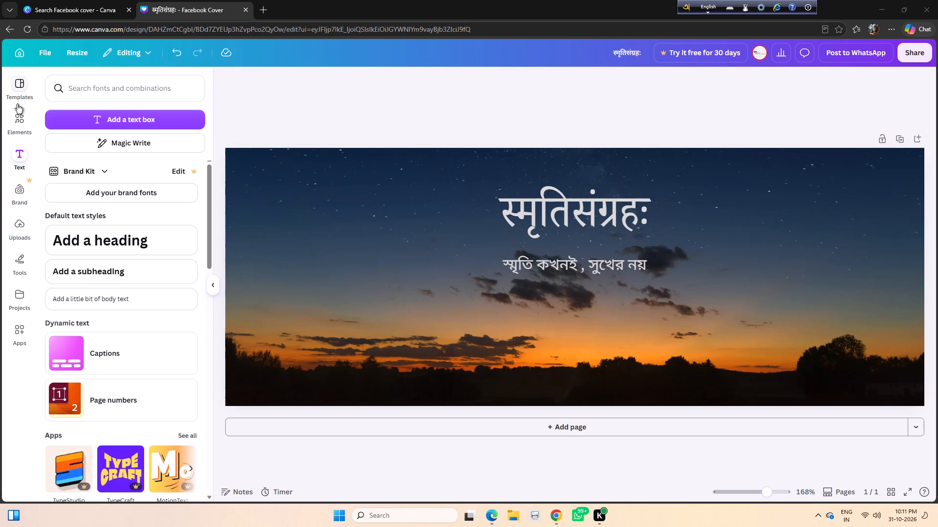
Add the recently used leafy branch divider, shrink it to slightly wider than the title, and centre it between title and subheading.
click(16, 129)
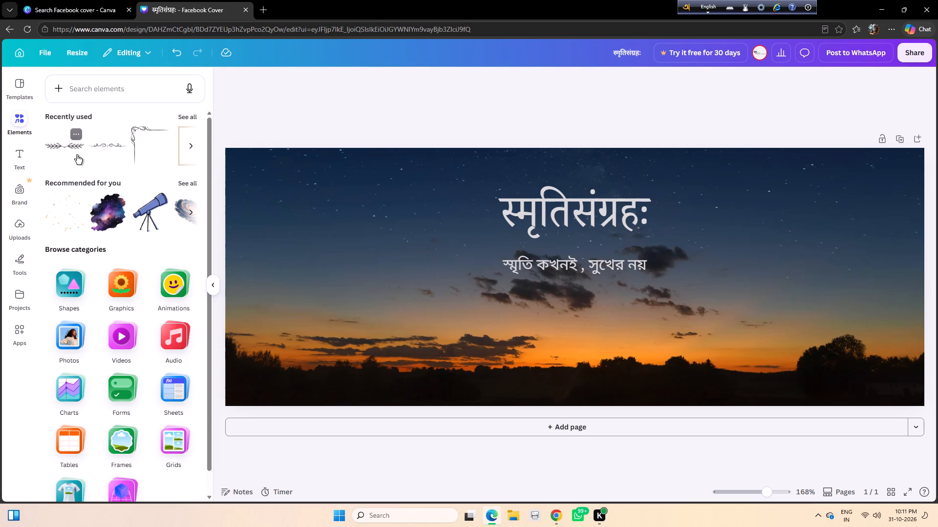
click(69, 148)
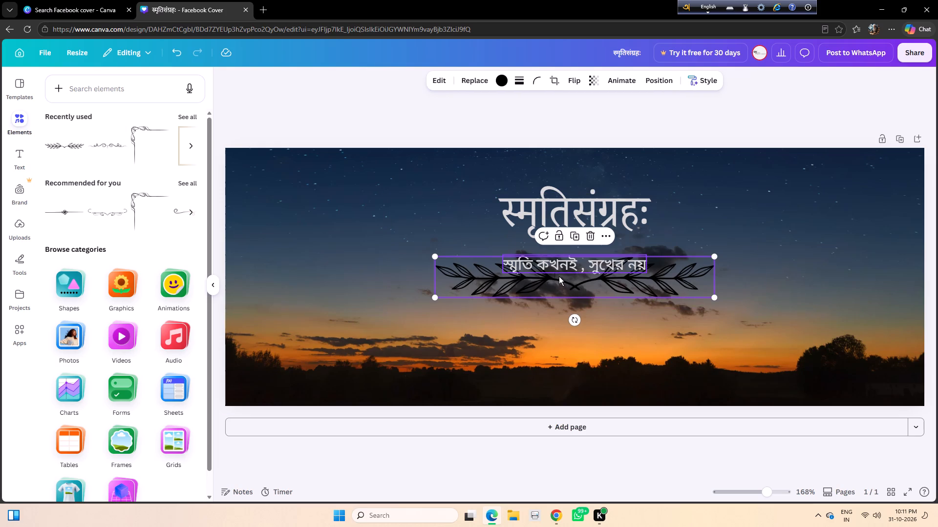
drag(568, 280, 570, 245)
drag(714, 262, 707, 256)
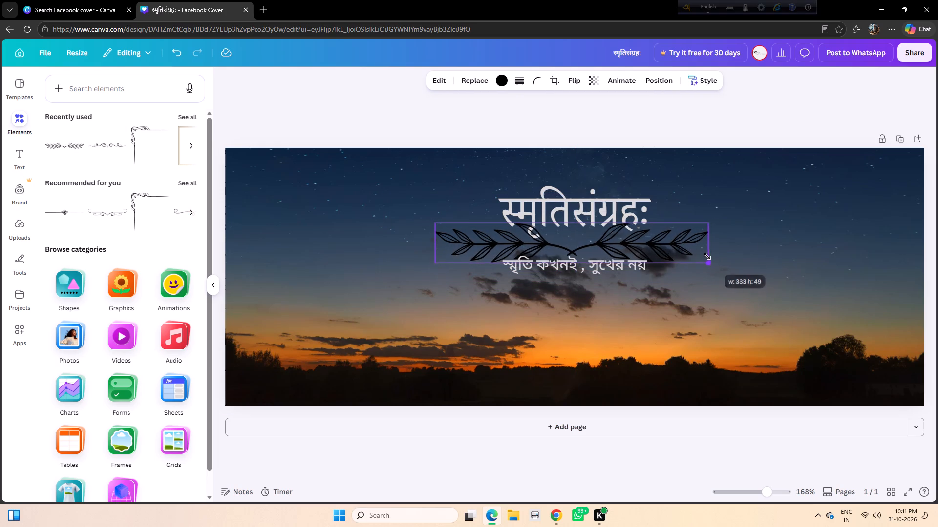
drag(707, 256, 677, 243)
drag(554, 241, 570, 241)
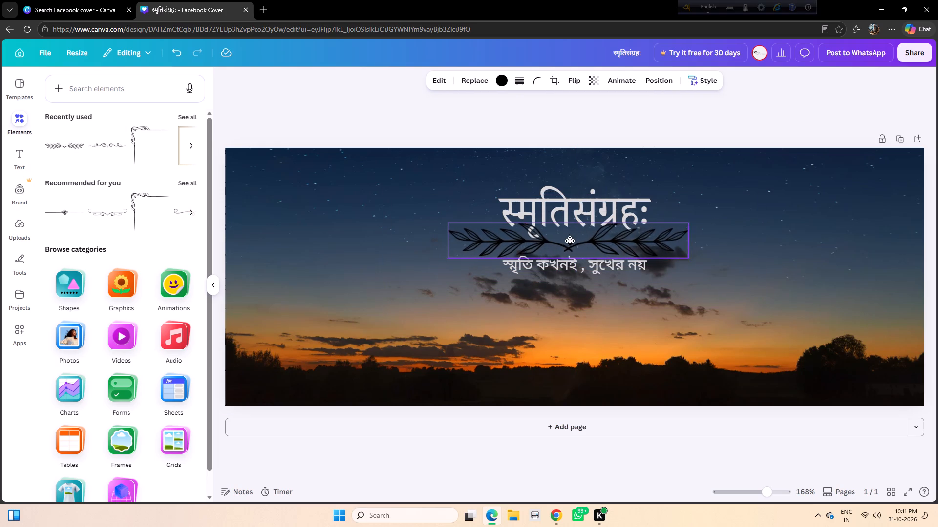
drag(570, 241, 572, 240)
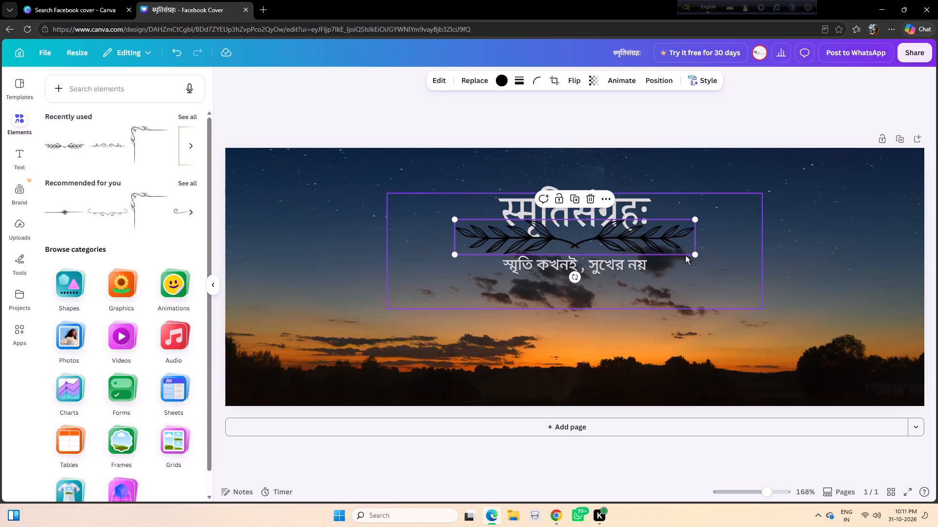
drag(694, 254, 674, 245)
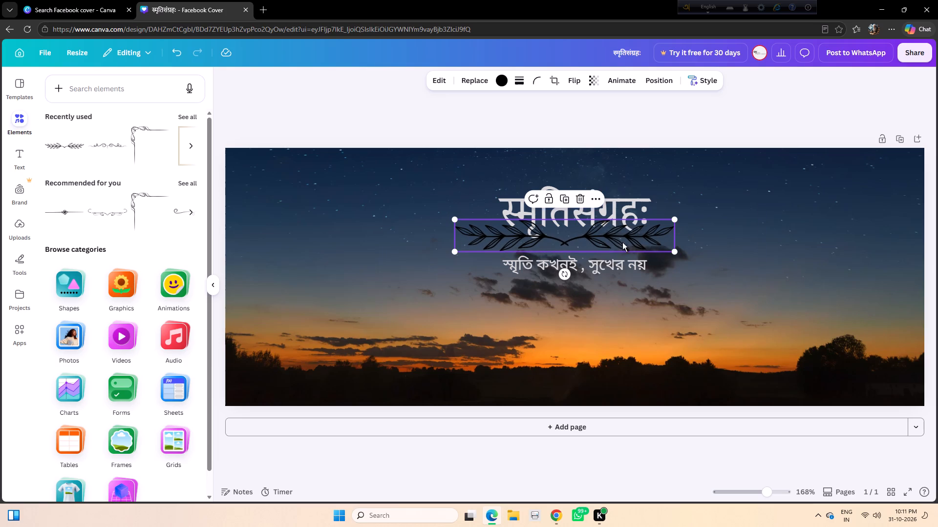
drag(561, 236, 568, 238)
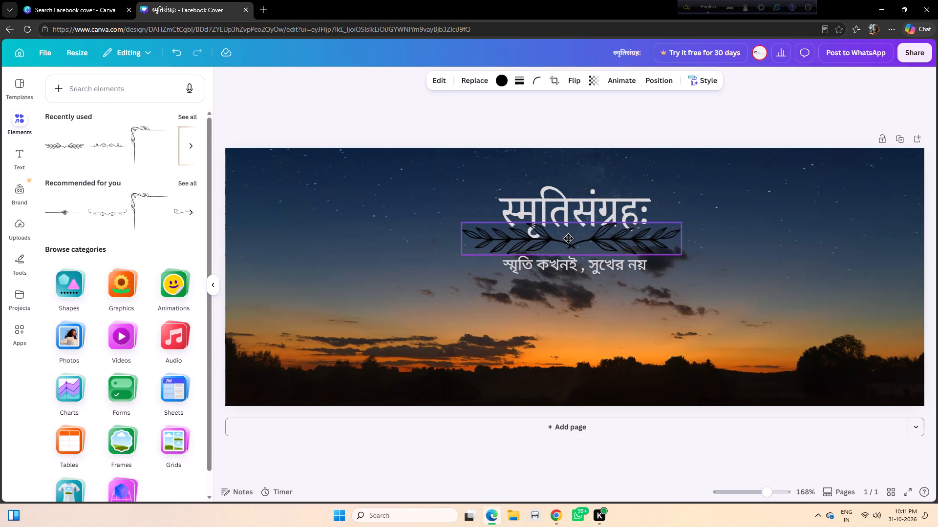
drag(568, 238, 570, 238)
drag(683, 254, 656, 243)
drag(556, 238, 569, 239)
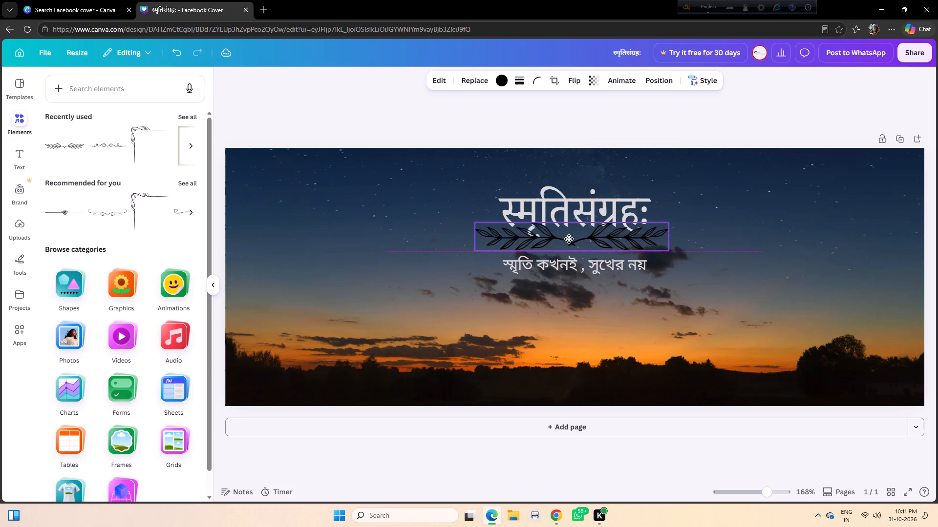
drag(569, 239, 569, 239)
click(673, 457)
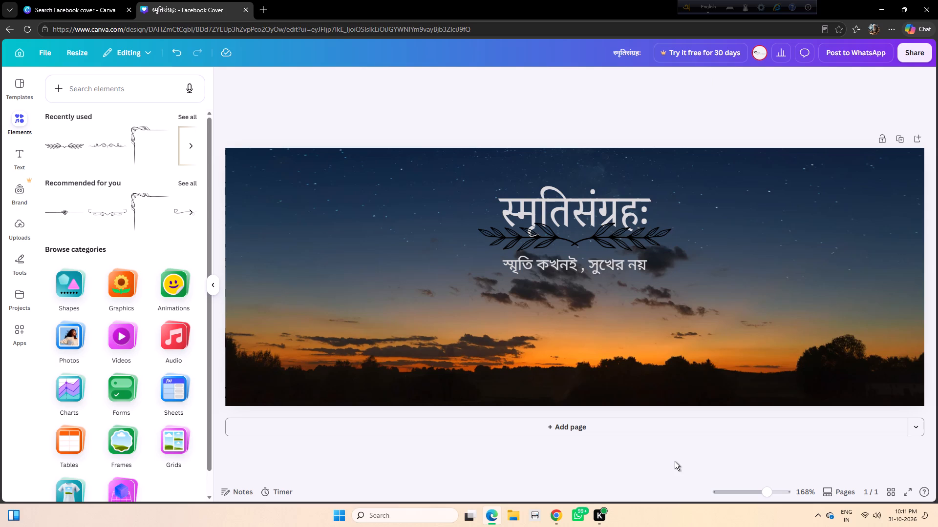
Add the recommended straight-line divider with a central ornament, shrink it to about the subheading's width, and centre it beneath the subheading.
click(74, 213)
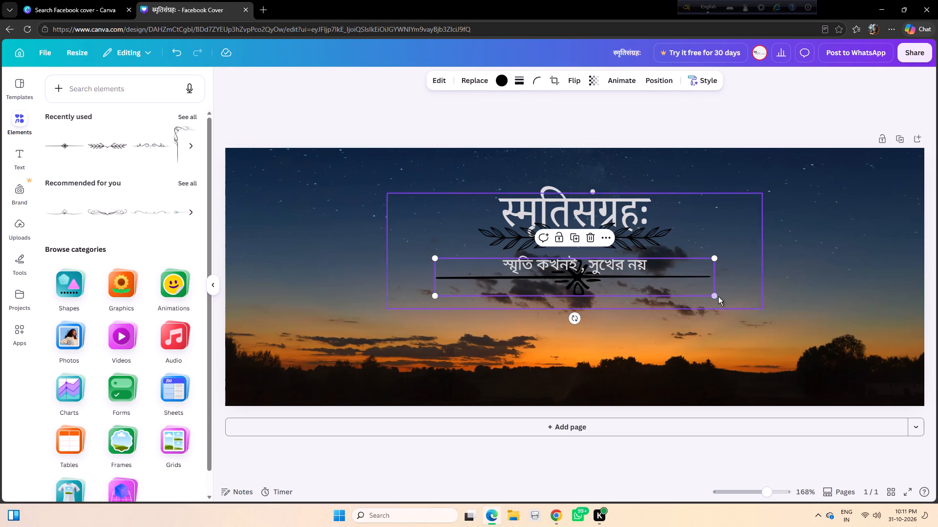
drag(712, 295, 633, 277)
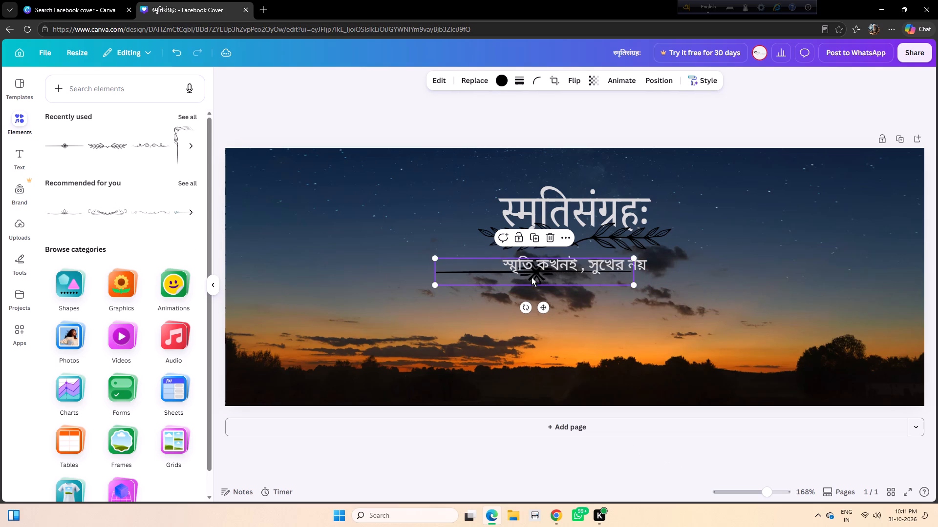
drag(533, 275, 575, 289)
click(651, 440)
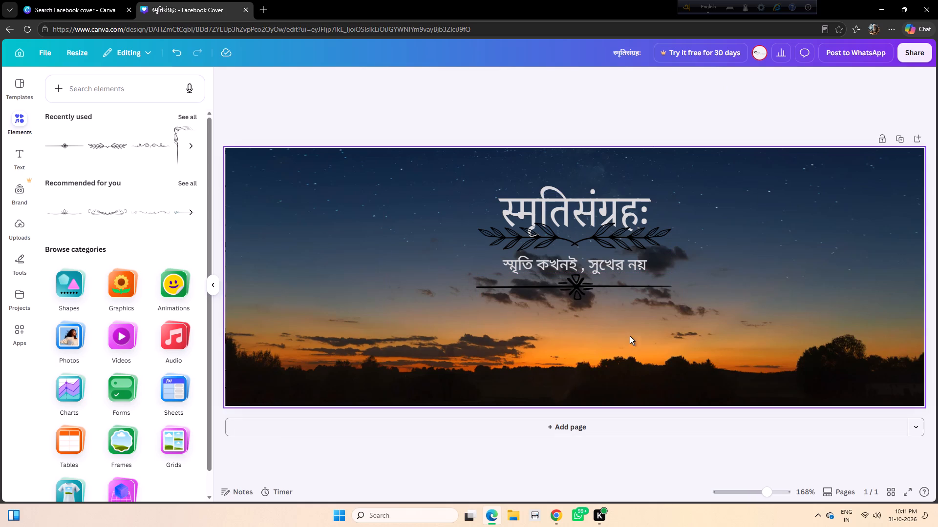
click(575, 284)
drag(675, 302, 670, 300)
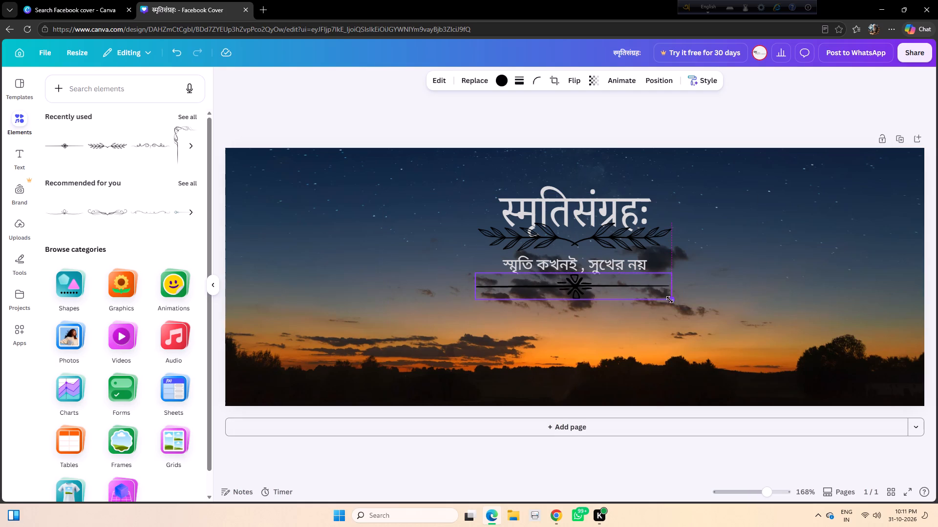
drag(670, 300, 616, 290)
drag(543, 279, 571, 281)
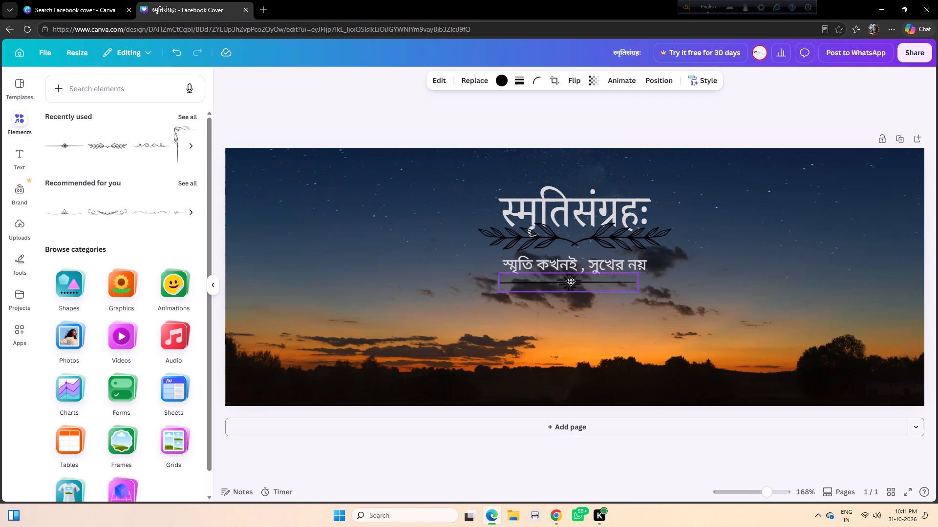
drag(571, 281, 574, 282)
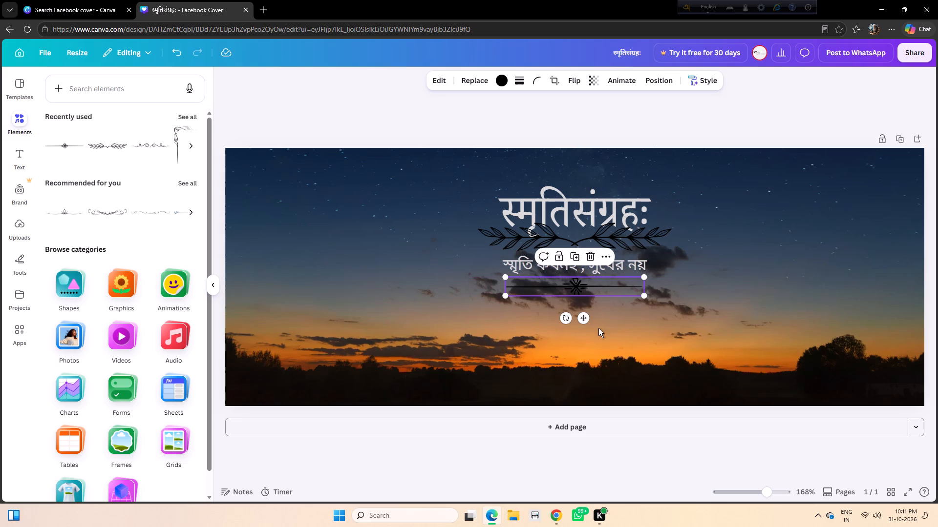
Add the recommended curly swirl divider and place it below the straight-line divider, over the sunset clouds.
click(110, 213)
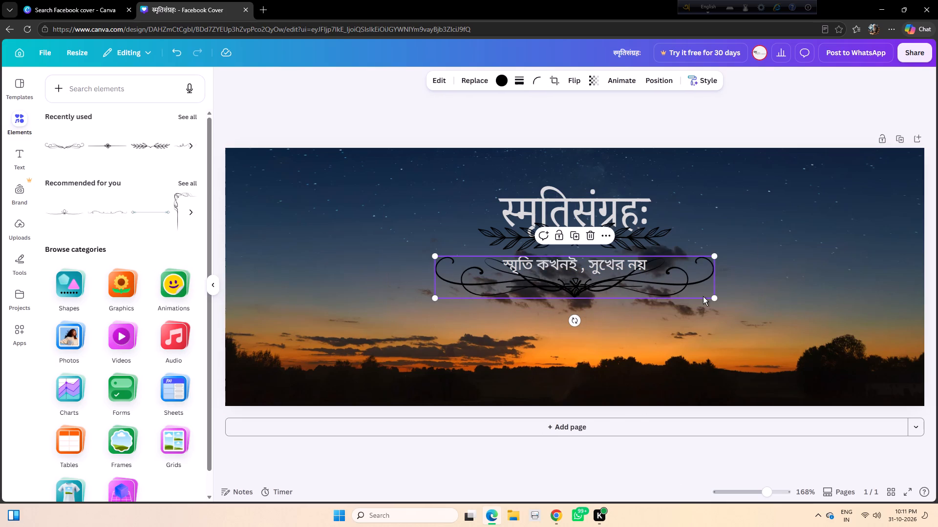
drag(593, 284, 608, 335)
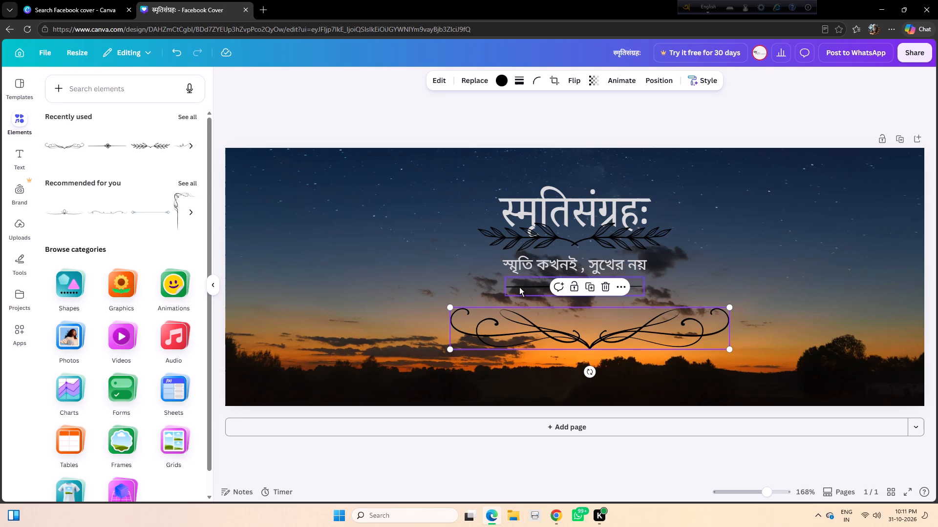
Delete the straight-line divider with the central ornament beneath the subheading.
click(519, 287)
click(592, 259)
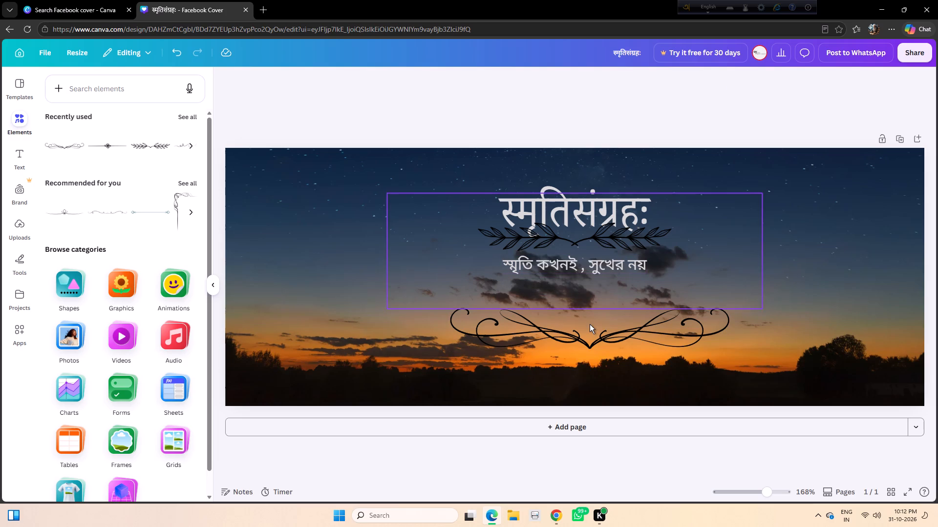
Shrink the curly swirl divider to slightly wider than the subheading and centre it directly beneath the subheading.
click(588, 329)
drag(586, 334, 580, 298)
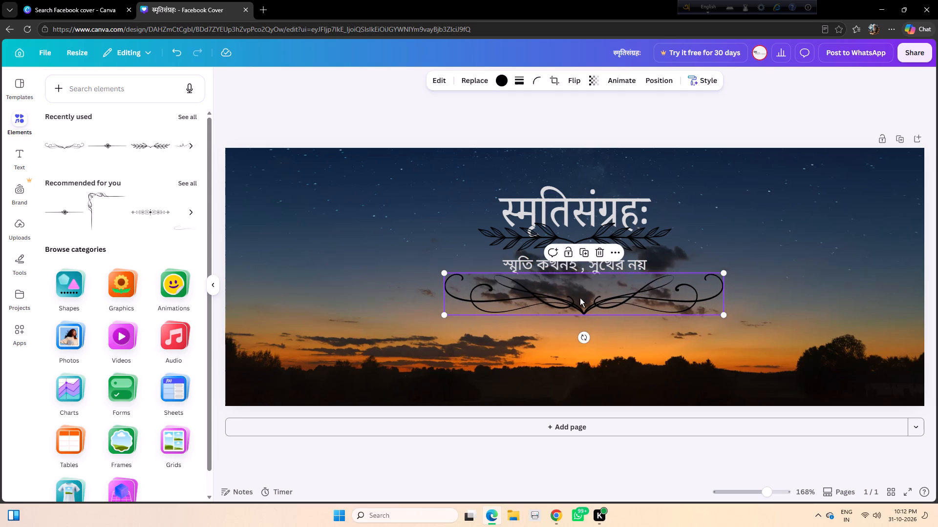
drag(721, 312, 677, 299)
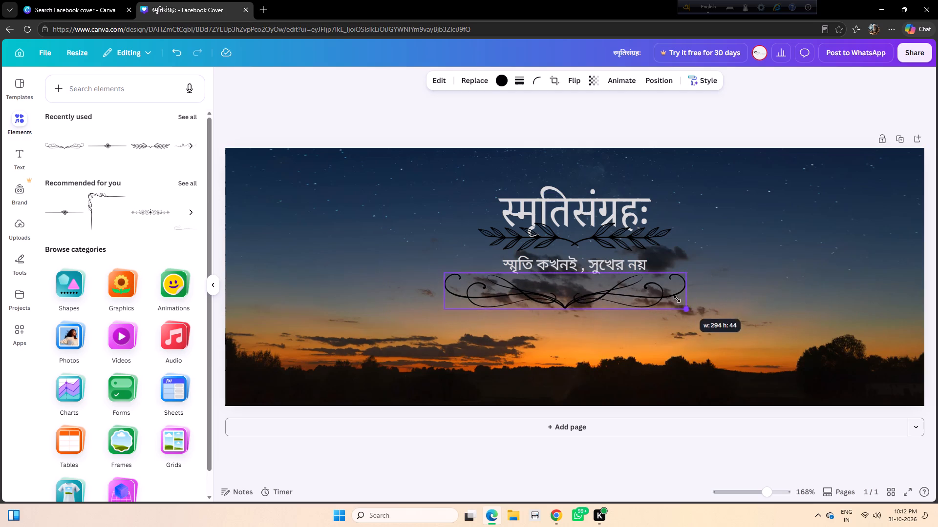
drag(677, 299, 607, 292)
drag(532, 286, 570, 285)
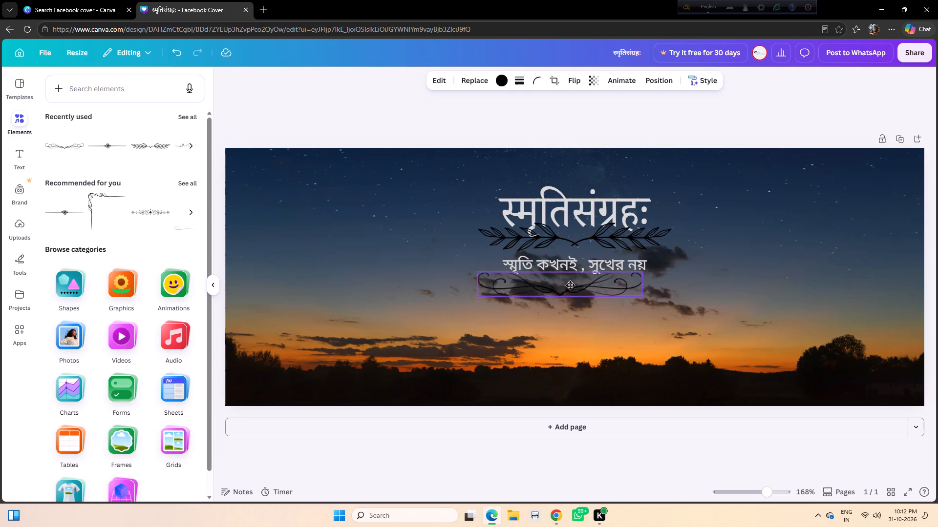
drag(570, 285, 579, 284)
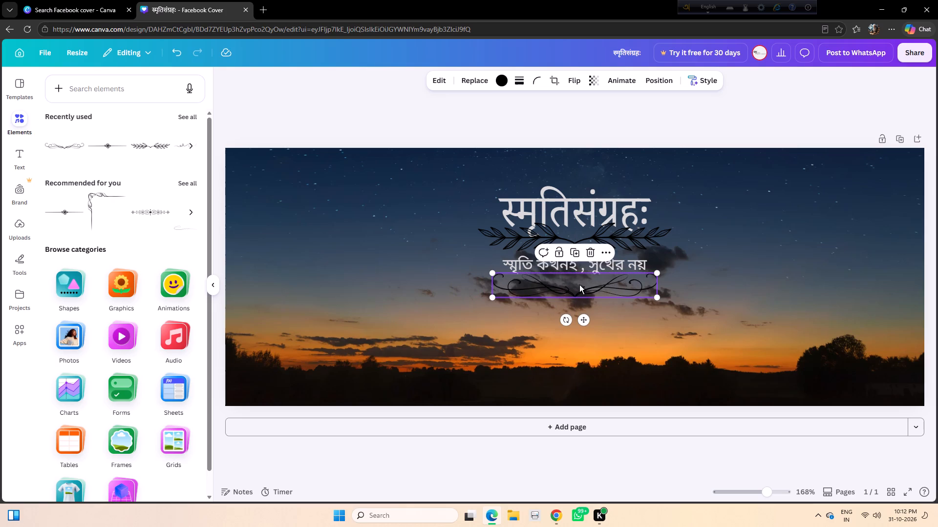
click(659, 465)
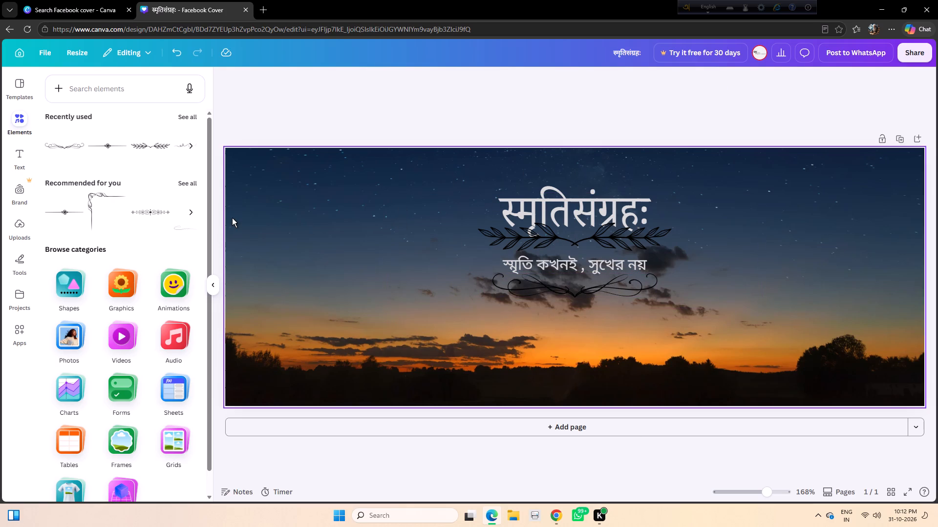
Add the recommended ornate corner flourish, enlarge it to nearly twice its size, and frame the upper-left side of the title and subheading.
click(97, 202)
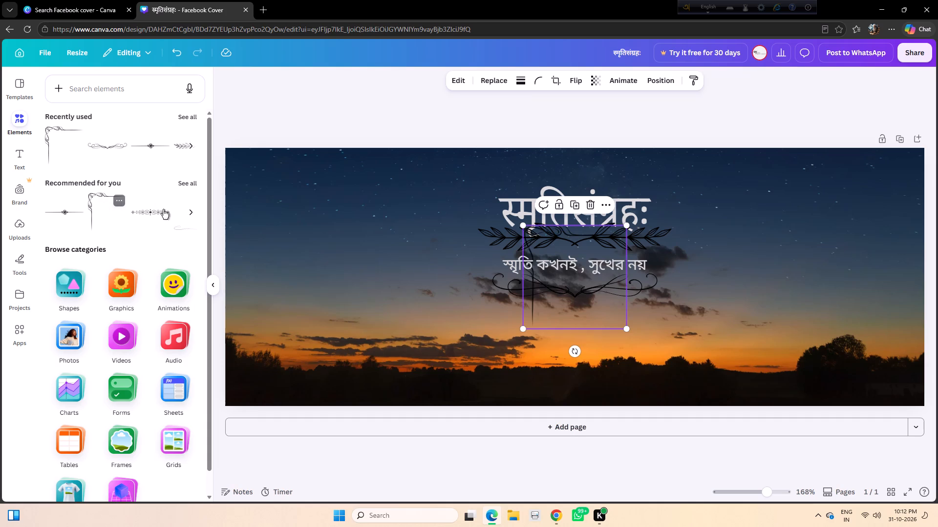
drag(571, 306, 486, 245)
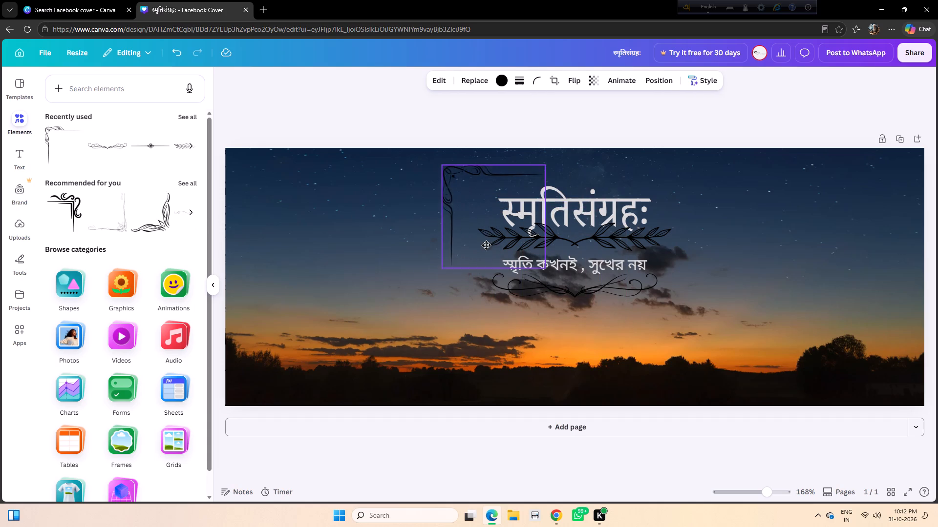
drag(486, 245, 474, 245)
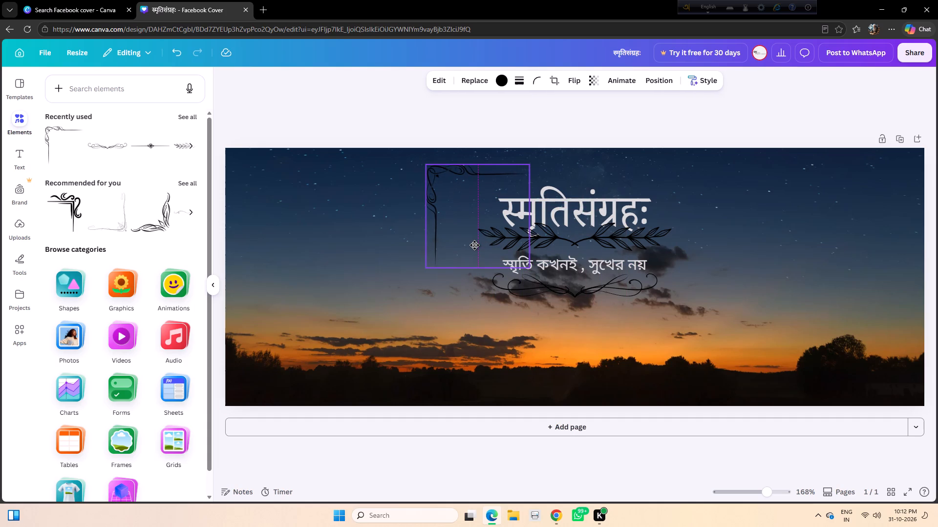
drag(474, 245, 475, 245)
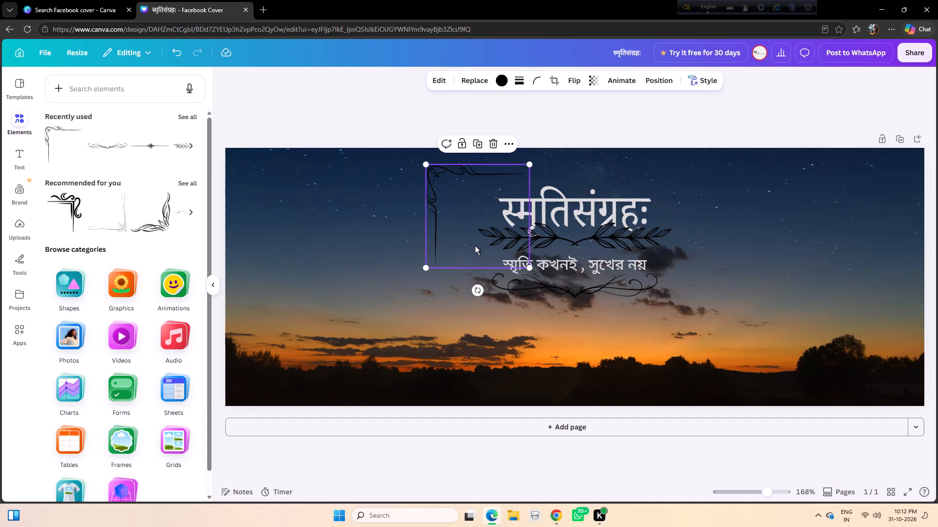
drag(527, 265, 531, 267)
drag(531, 267, 618, 358)
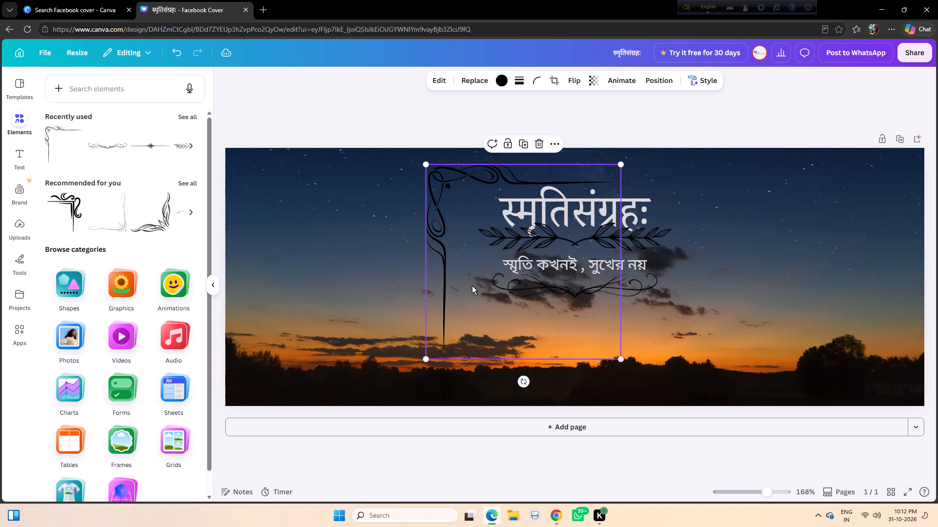
drag(467, 284, 468, 276)
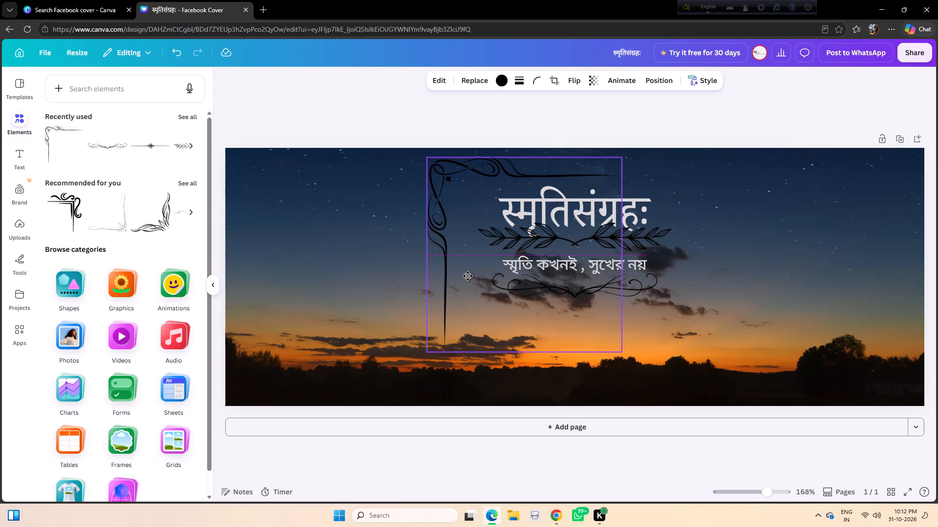
drag(468, 276, 465, 271)
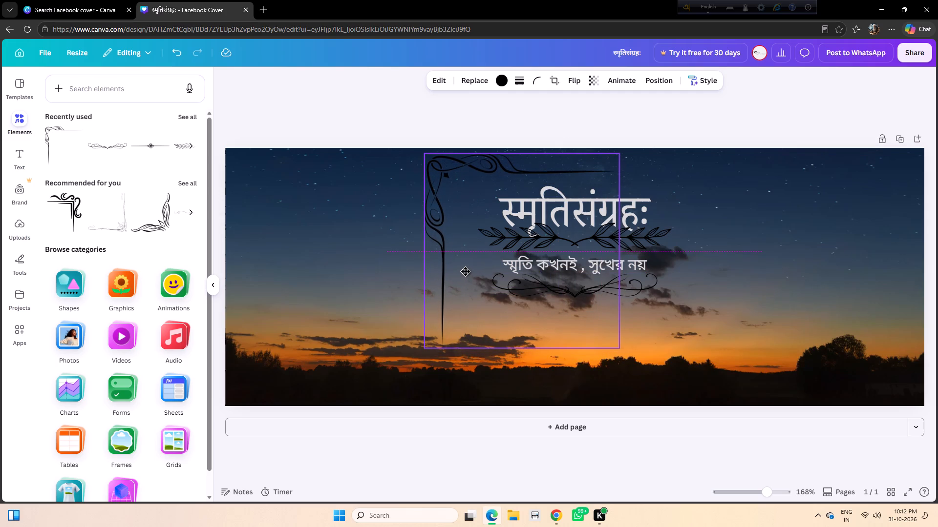
drag(465, 271, 487, 274)
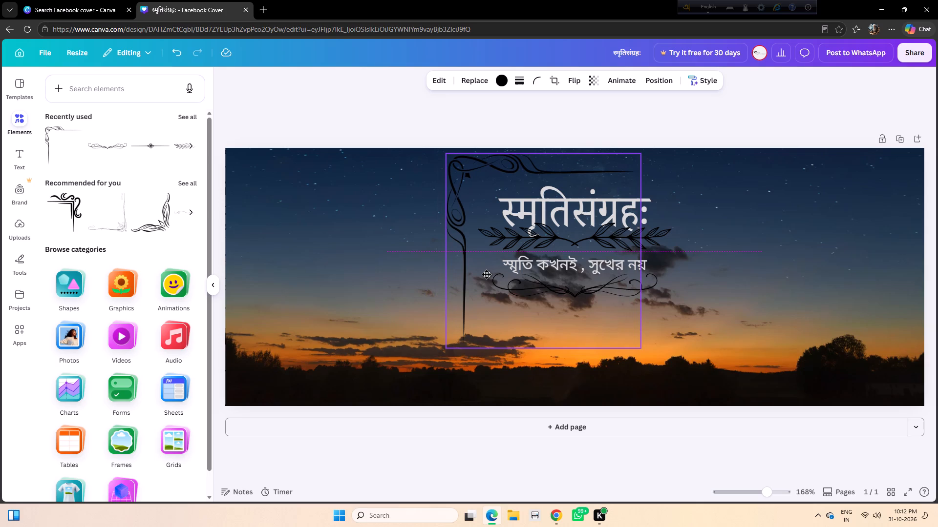
drag(487, 274, 487, 277)
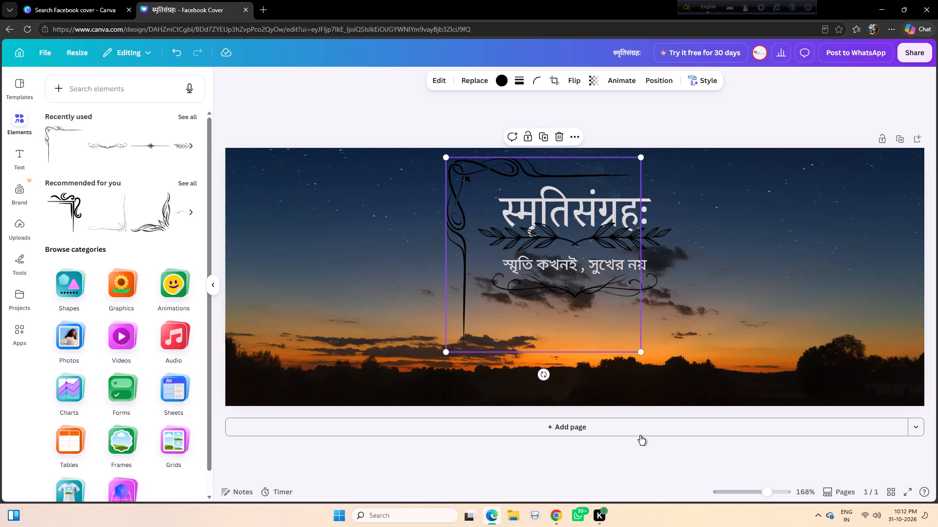
click(642, 448)
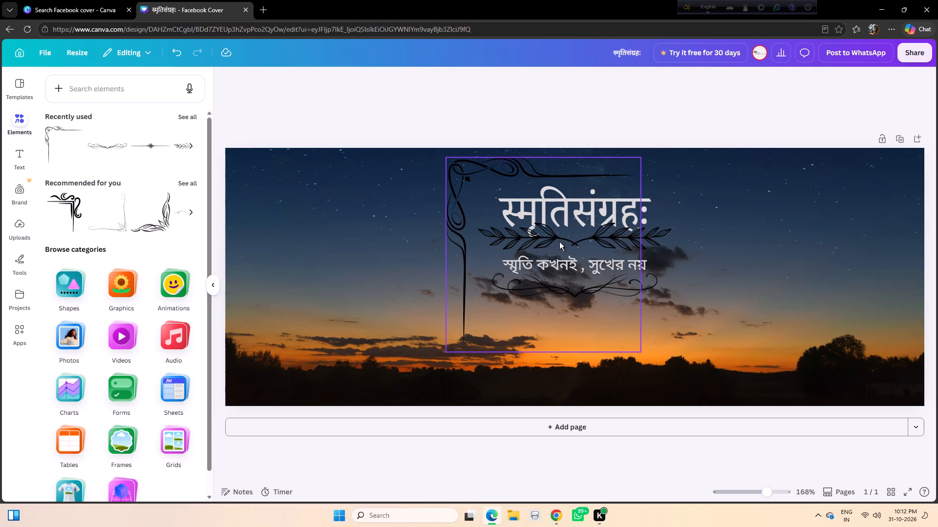
Delete the leafy branch divider between the title and the subheading.
click(565, 241)
click(685, 245)
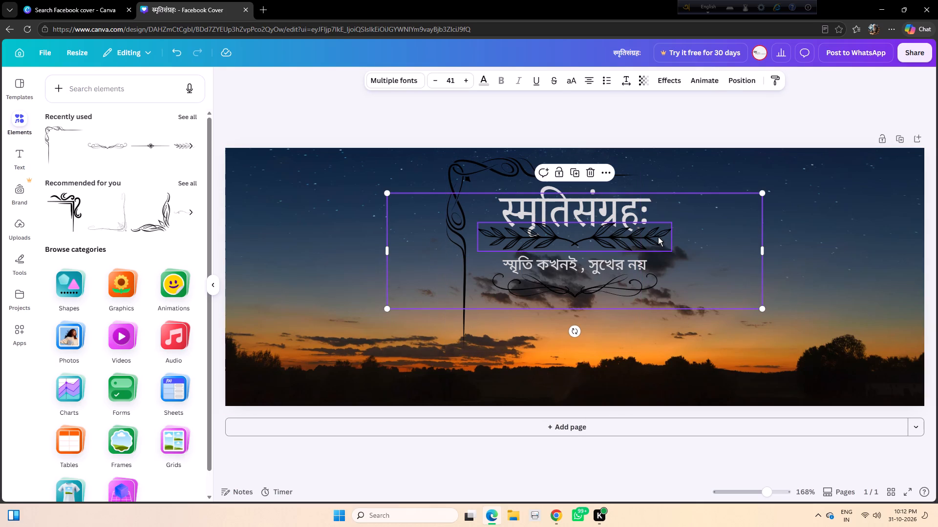
click(658, 237)
click(588, 203)
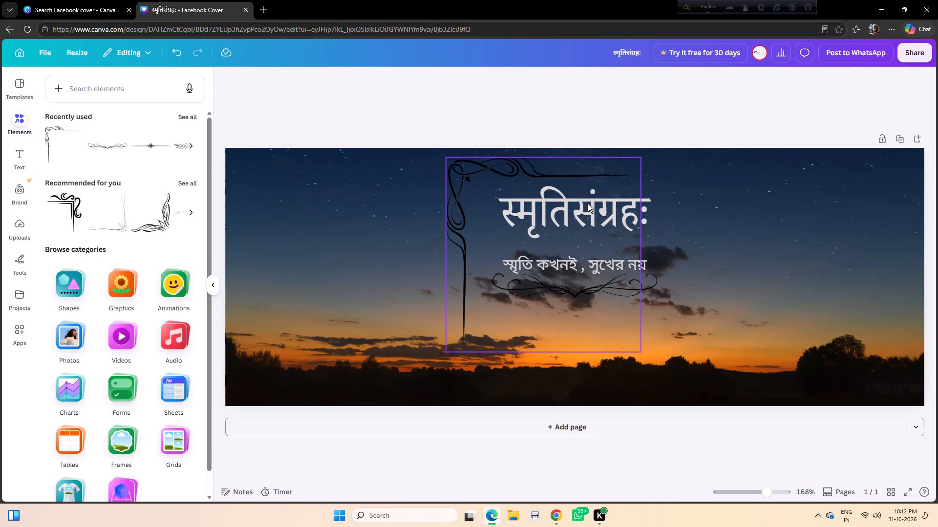
click(692, 432)
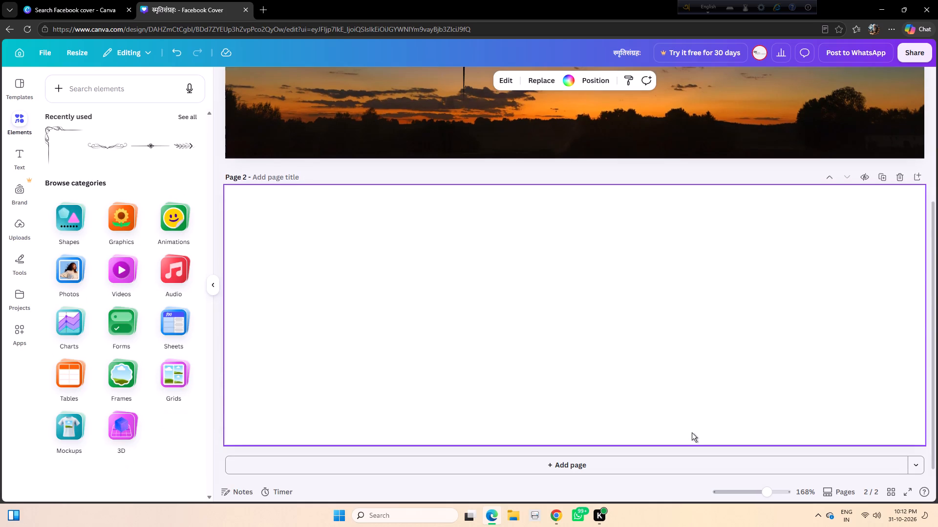
click(897, 177)
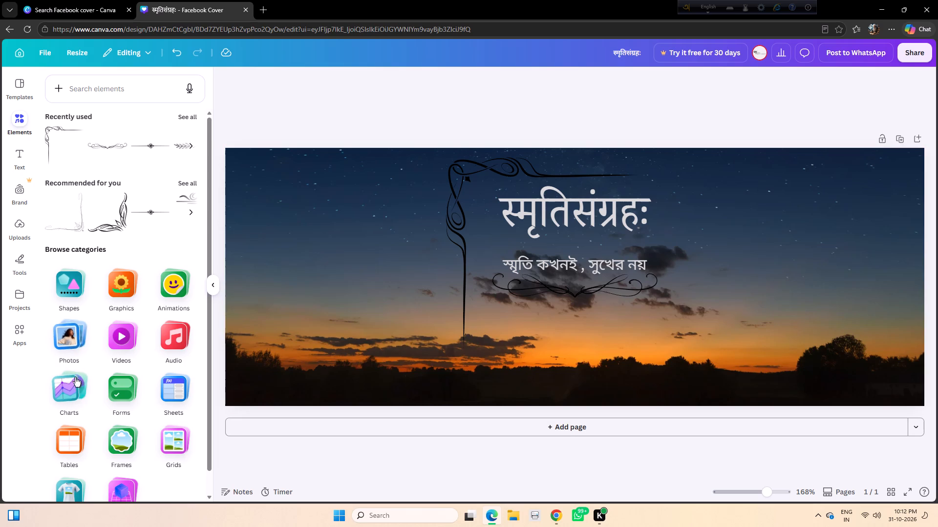
Browse the photos, element categories, similar Facebook cover templates and text styles for further design options.
click(67, 344)
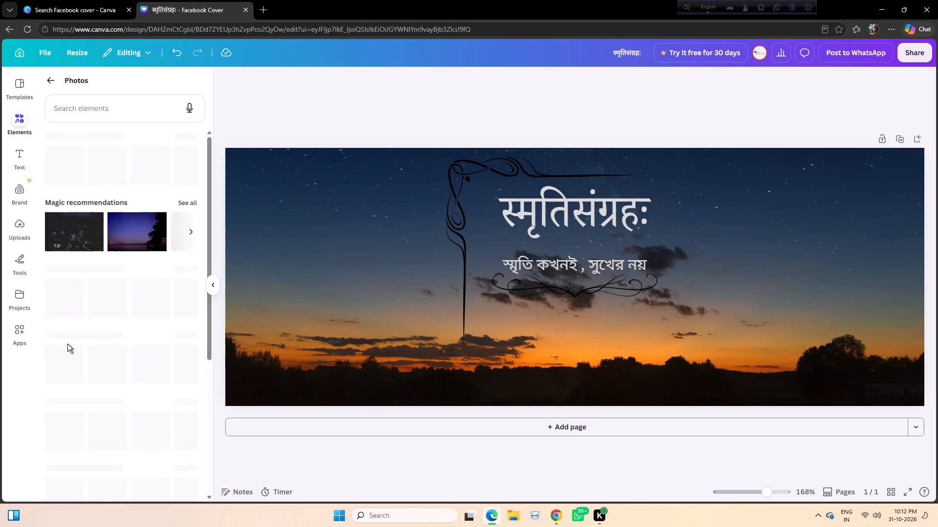
click(56, 78)
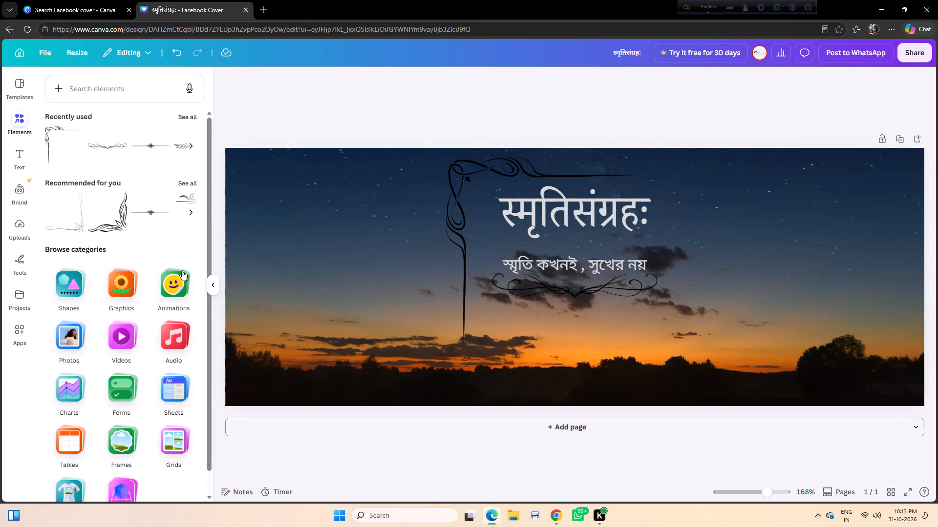
scroll(180, 353, down, 3)
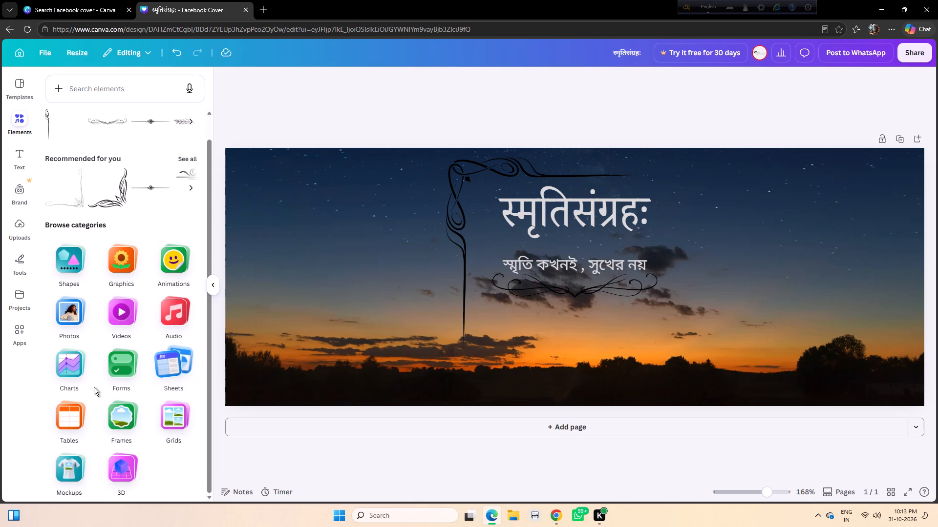
click(14, 95)
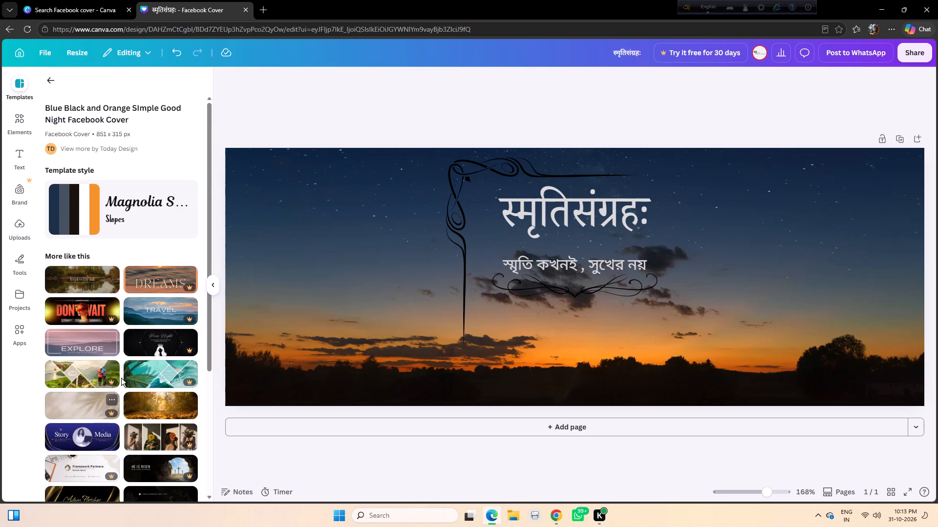
scroll(131, 367, down, 4)
scroll(131, 367, up, 15)
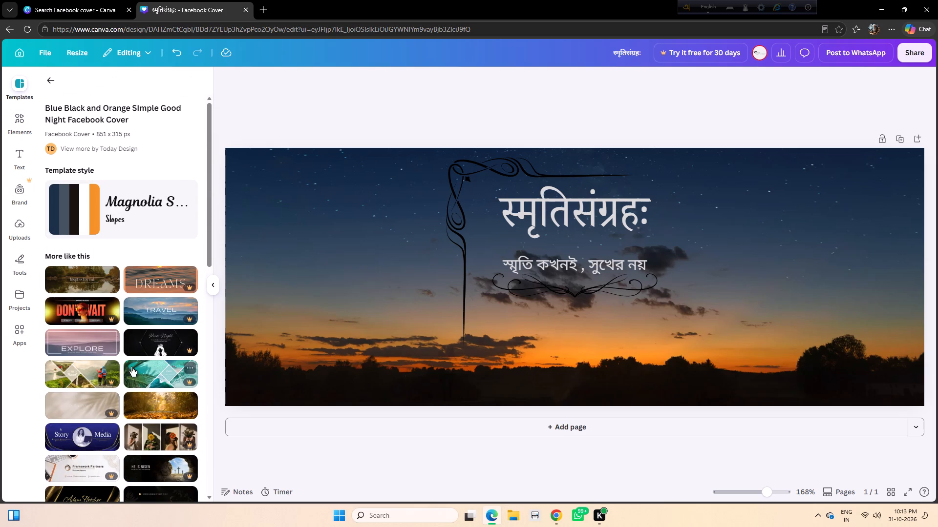
click(22, 160)
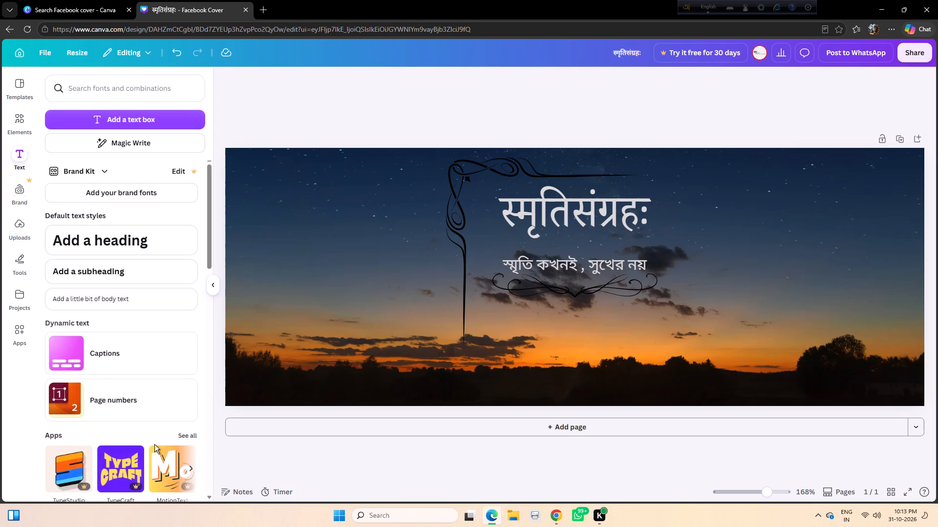
scroll(104, 410, down, 5)
scroll(104, 410, up, 7)
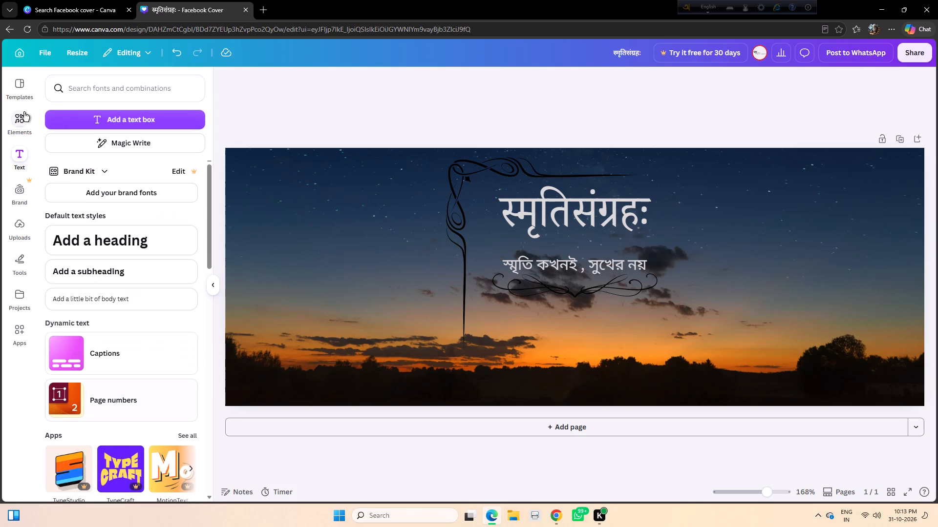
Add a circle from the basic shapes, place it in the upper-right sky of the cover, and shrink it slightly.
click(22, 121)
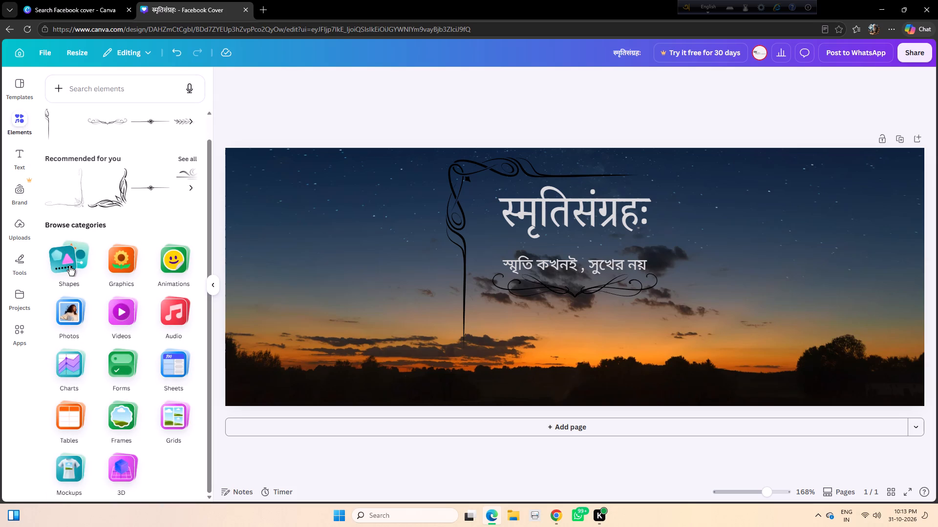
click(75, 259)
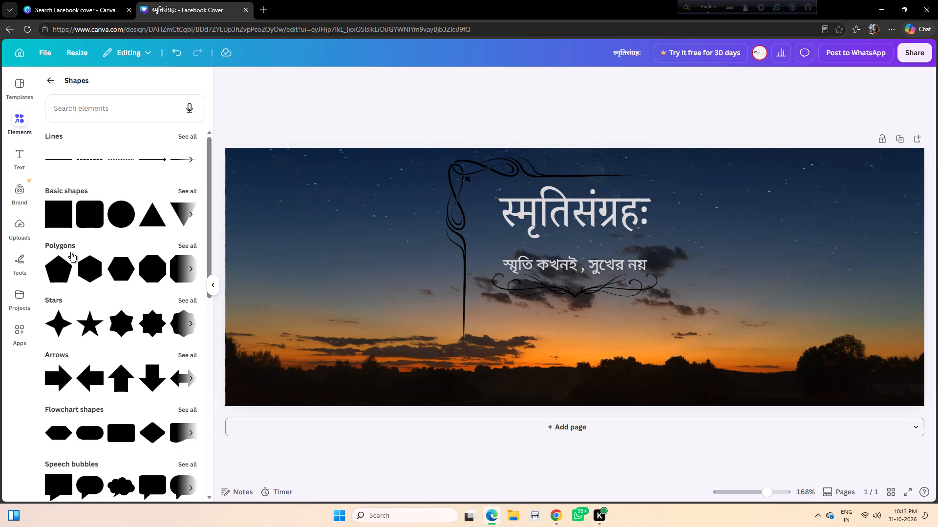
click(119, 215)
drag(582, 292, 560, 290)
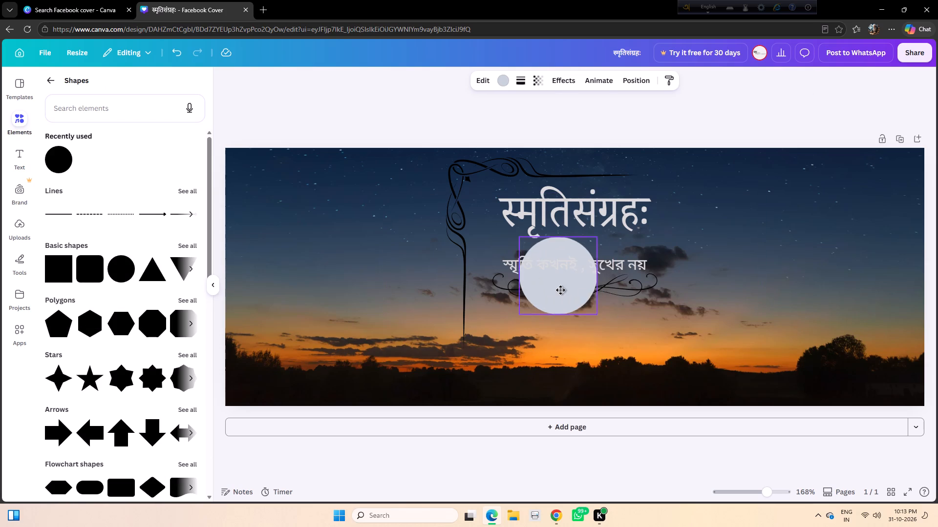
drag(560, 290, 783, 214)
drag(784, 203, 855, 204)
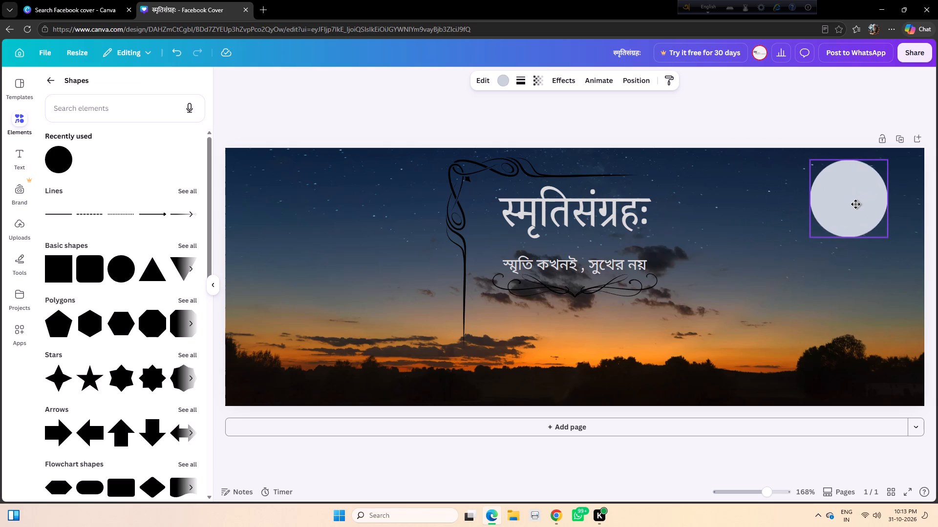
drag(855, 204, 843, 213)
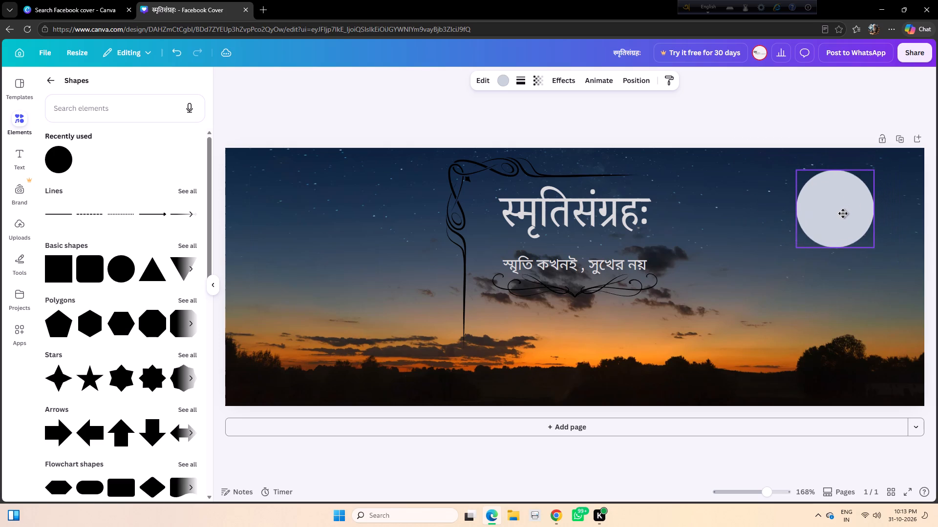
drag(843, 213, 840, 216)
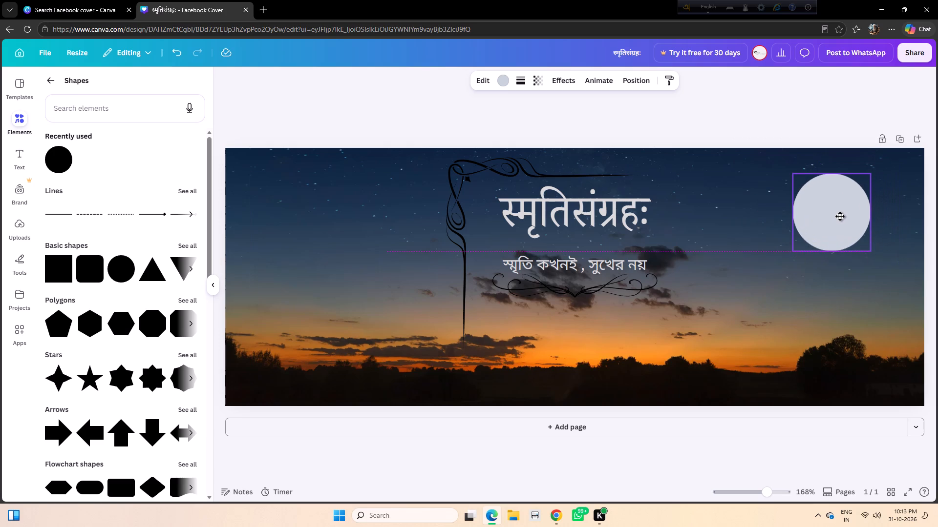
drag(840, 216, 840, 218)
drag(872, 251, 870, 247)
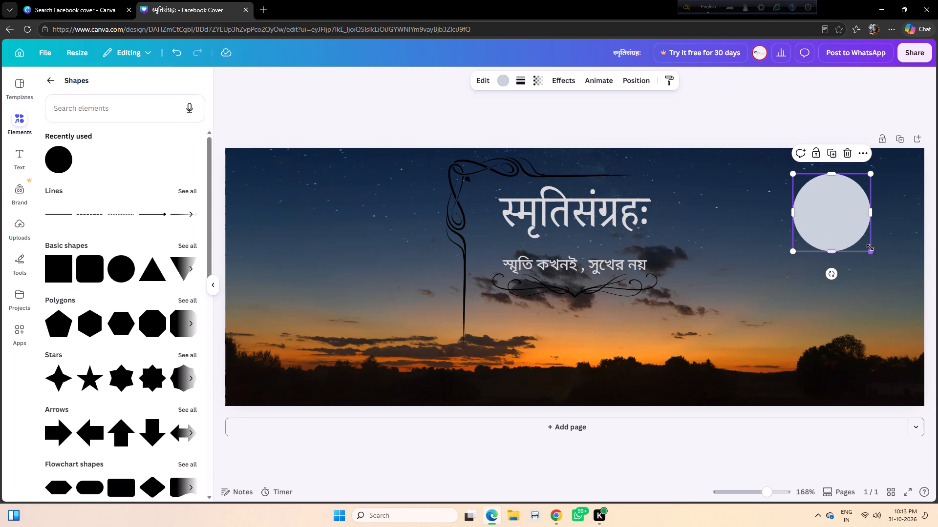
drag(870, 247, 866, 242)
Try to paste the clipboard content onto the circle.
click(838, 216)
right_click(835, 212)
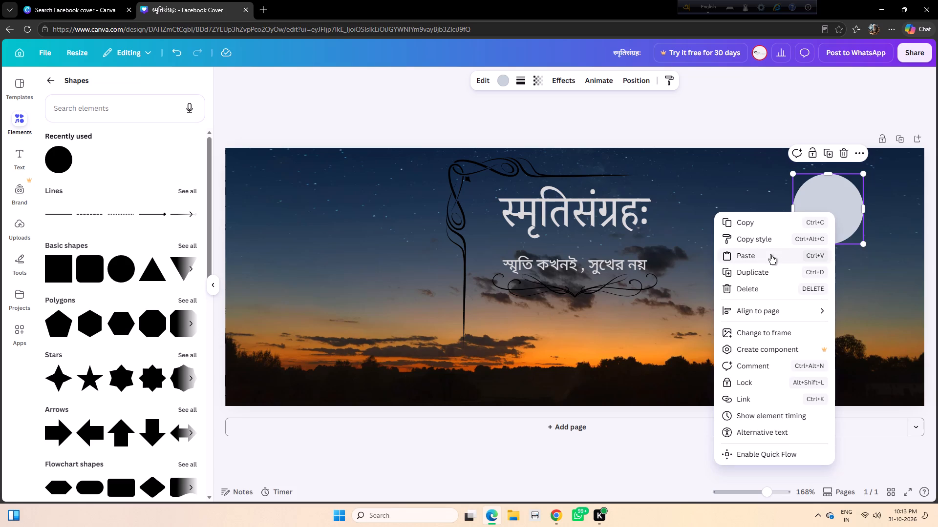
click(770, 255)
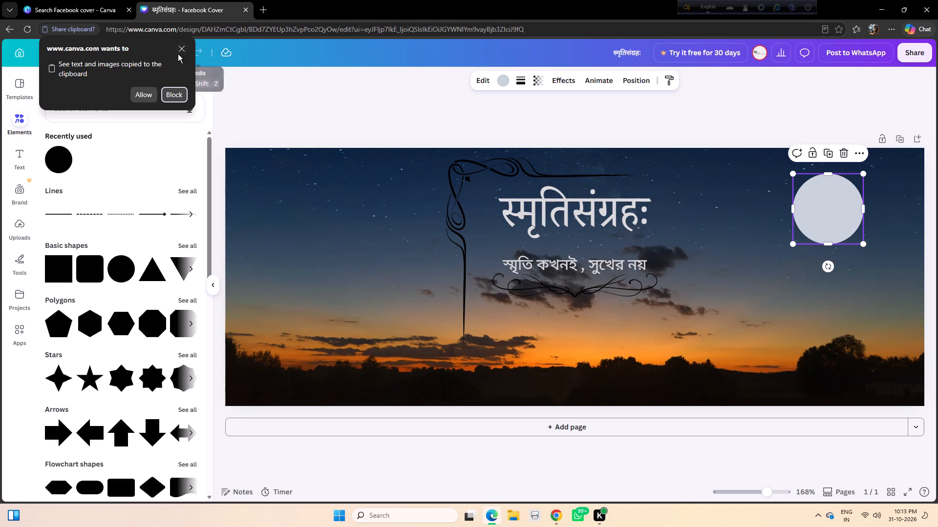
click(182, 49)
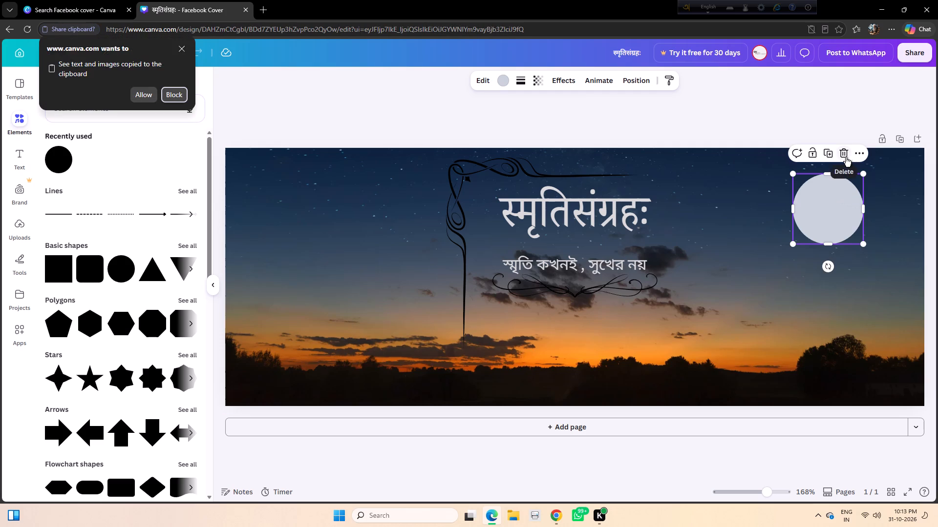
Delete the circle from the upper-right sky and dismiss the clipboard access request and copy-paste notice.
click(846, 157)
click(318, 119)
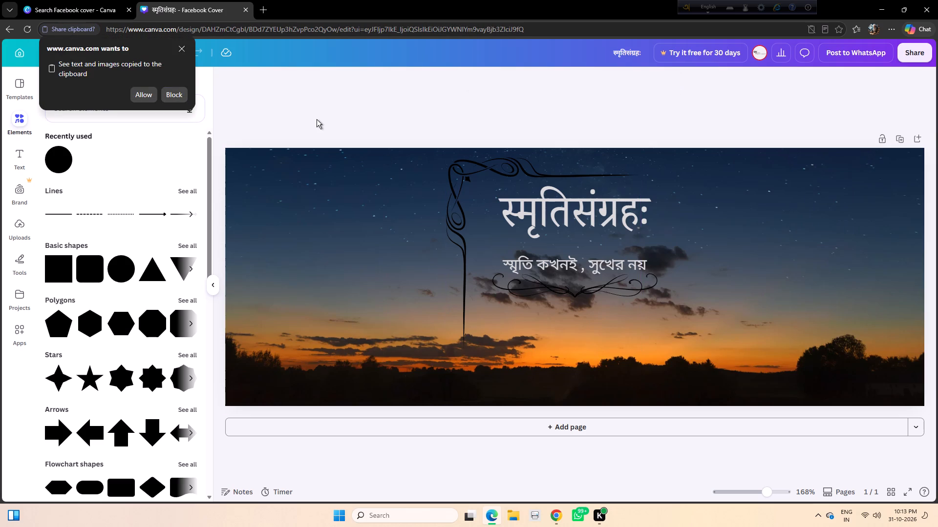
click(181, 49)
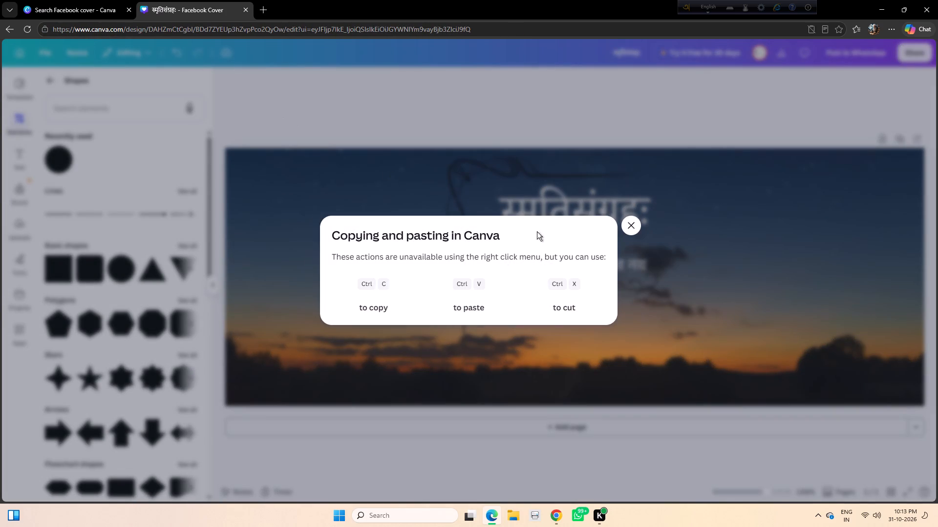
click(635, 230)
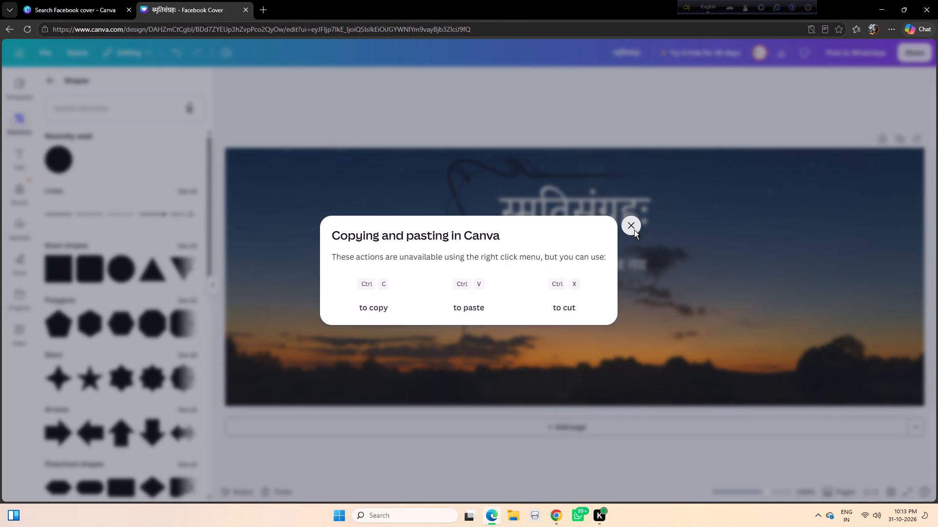
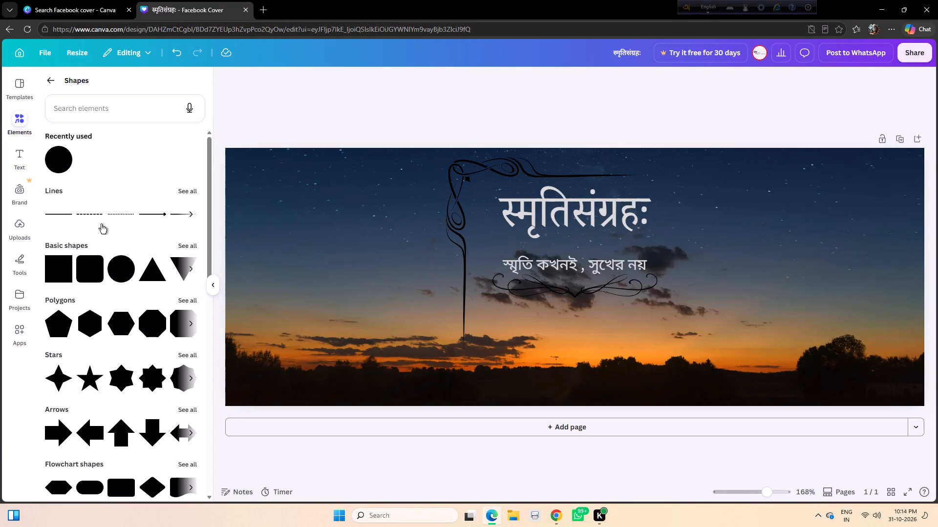
Browse the shapes collection and the recommended and trending photos for further decoration for the cover.
scroll(104, 234, down, 4)
scroll(98, 258, up, 1)
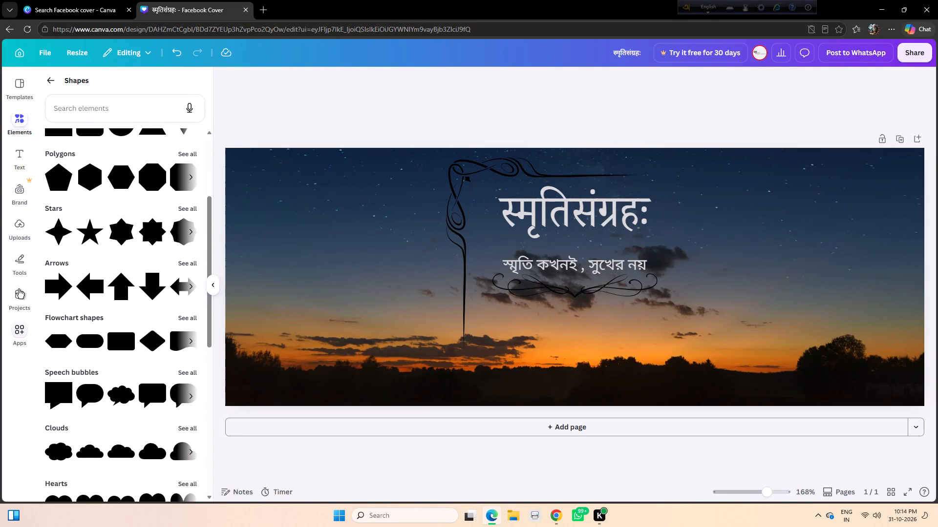
scroll(92, 251, up, 10)
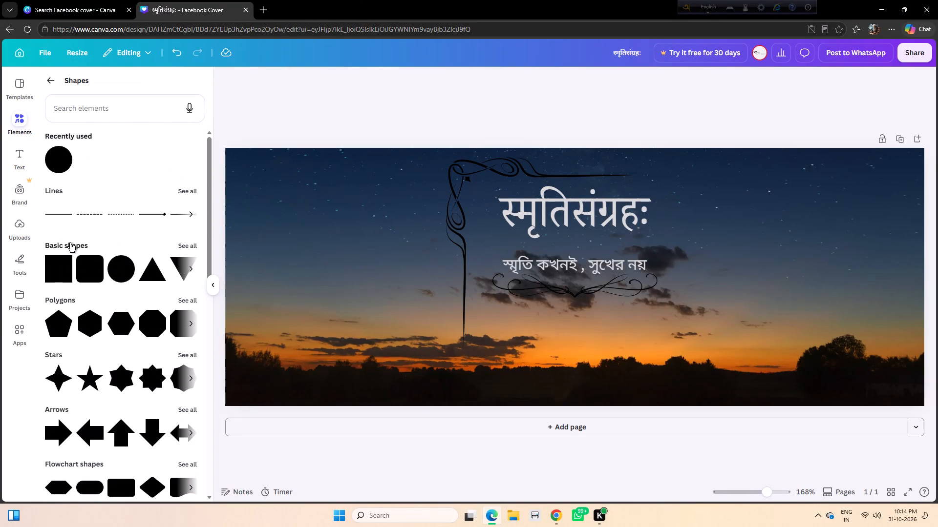
scroll(104, 257, down, 1)
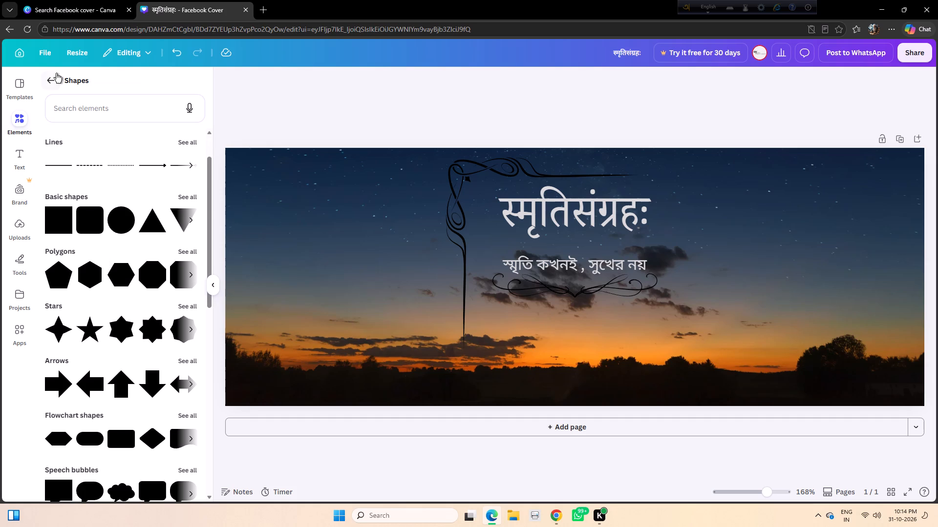
click(51, 80)
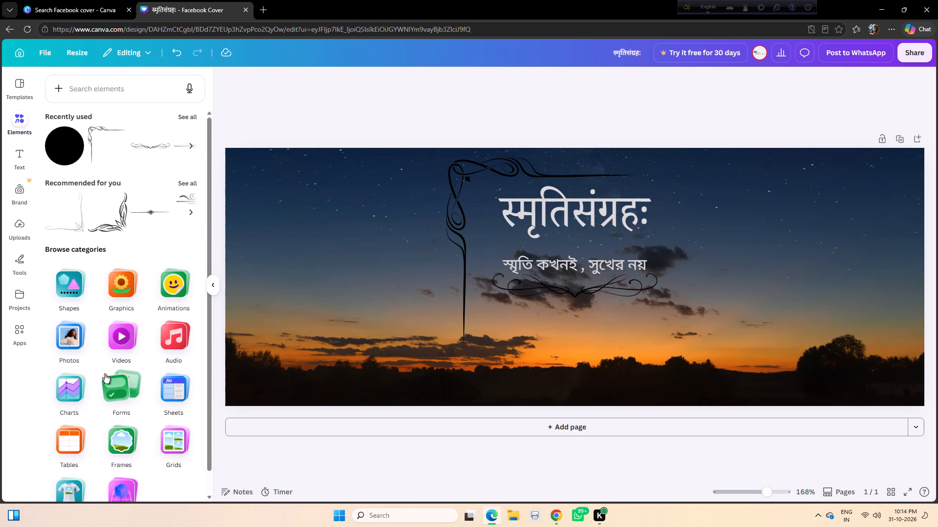
click(71, 342)
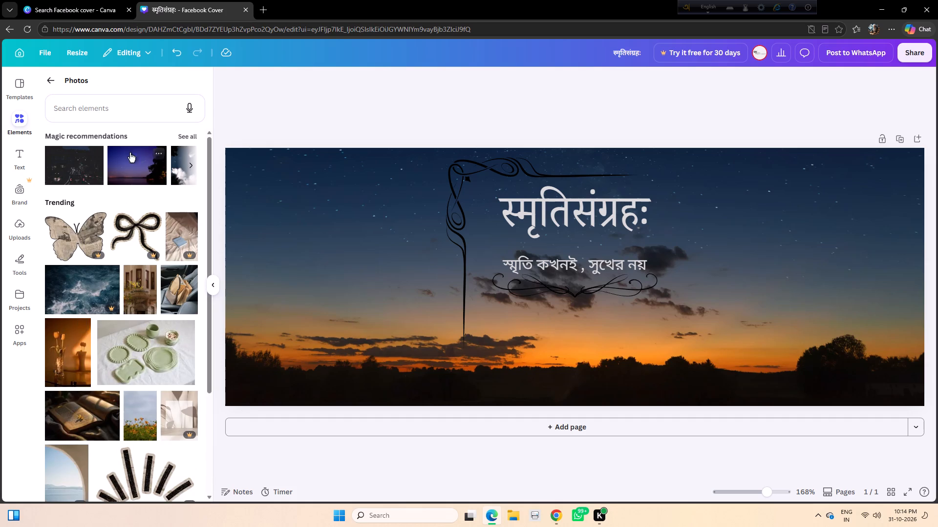
scroll(79, 241, down, 7)
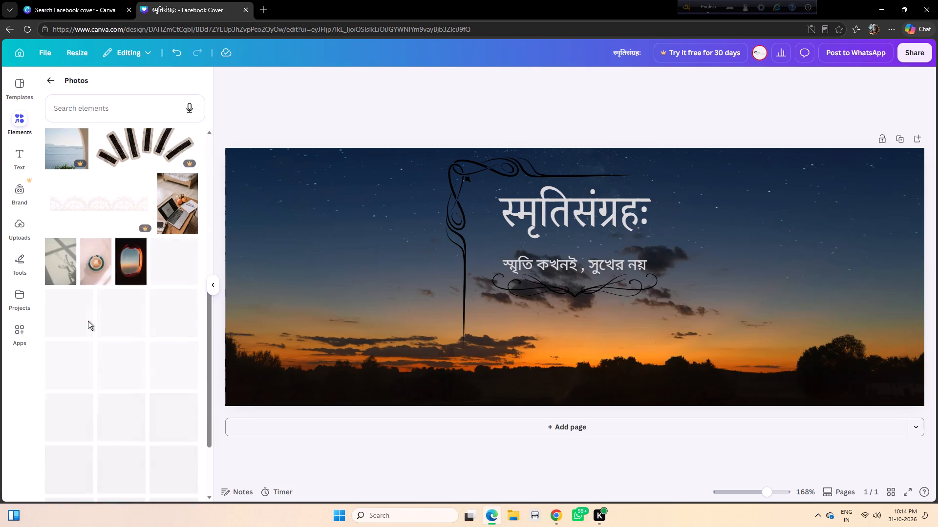
scroll(88, 321, up, 6)
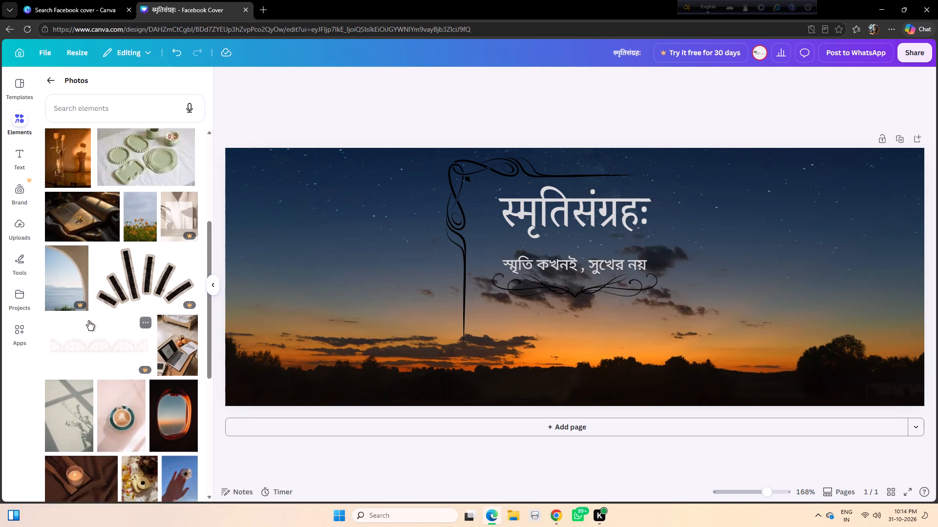
scroll(88, 321, up, 3)
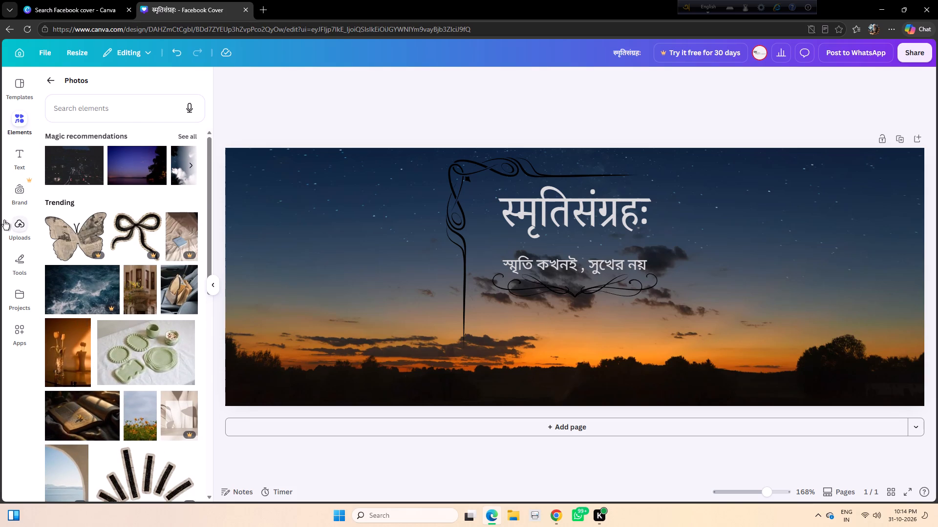
Move all six old school and history cover images in the uploads to the trash, one after another.
click(23, 231)
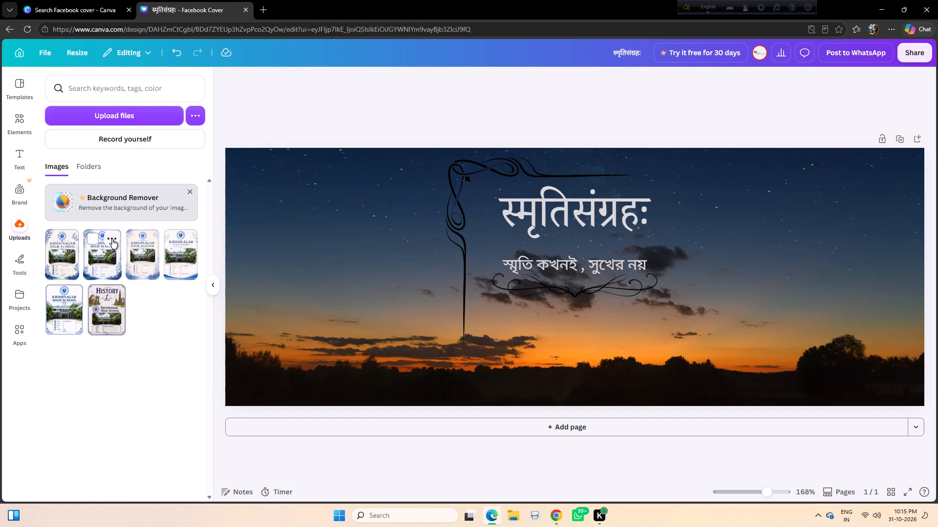
click(111, 239)
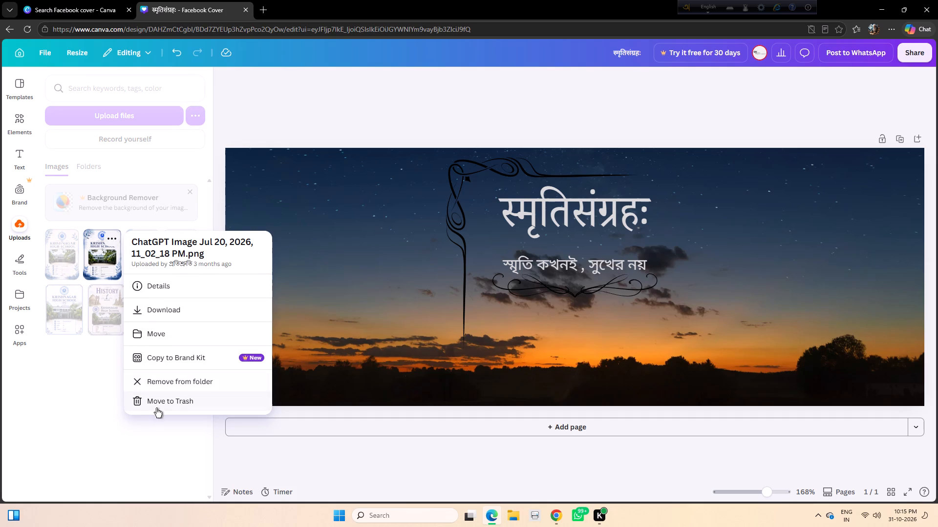
click(156, 408)
click(73, 291)
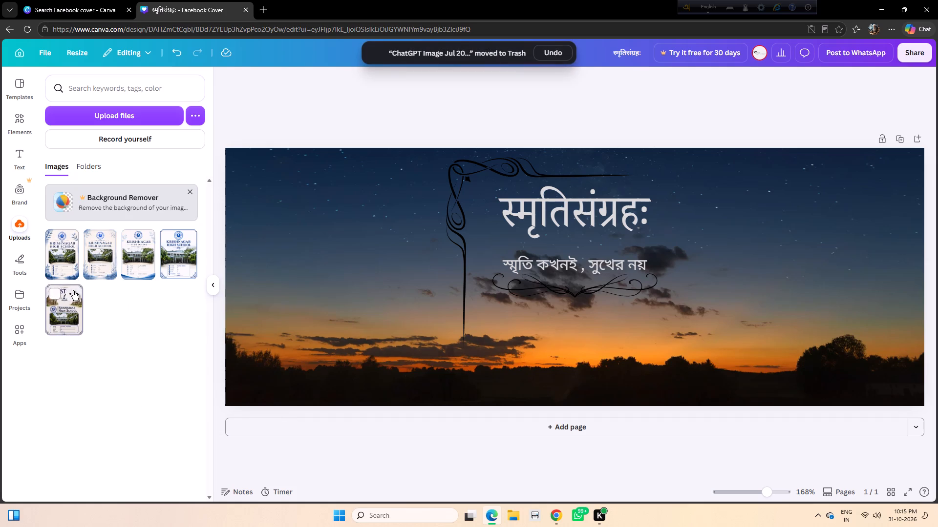
click(132, 457)
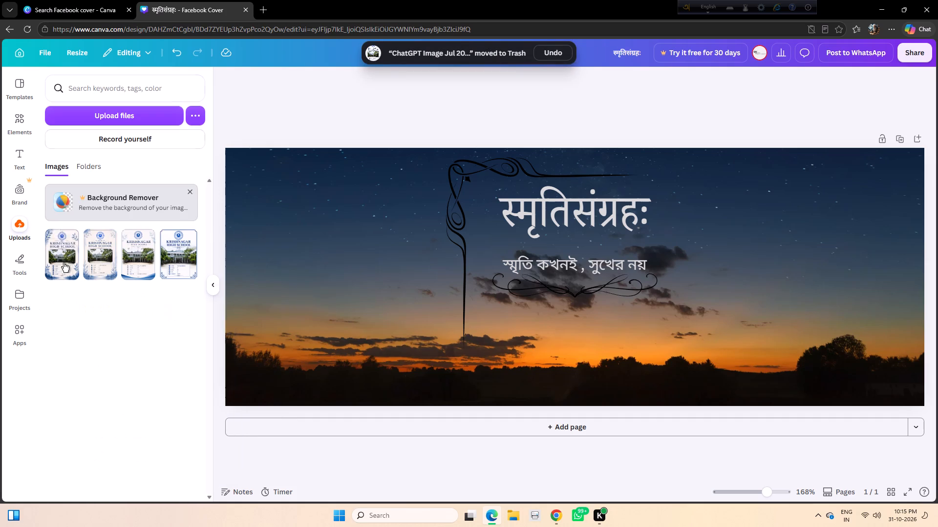
click(70, 239)
click(111, 400)
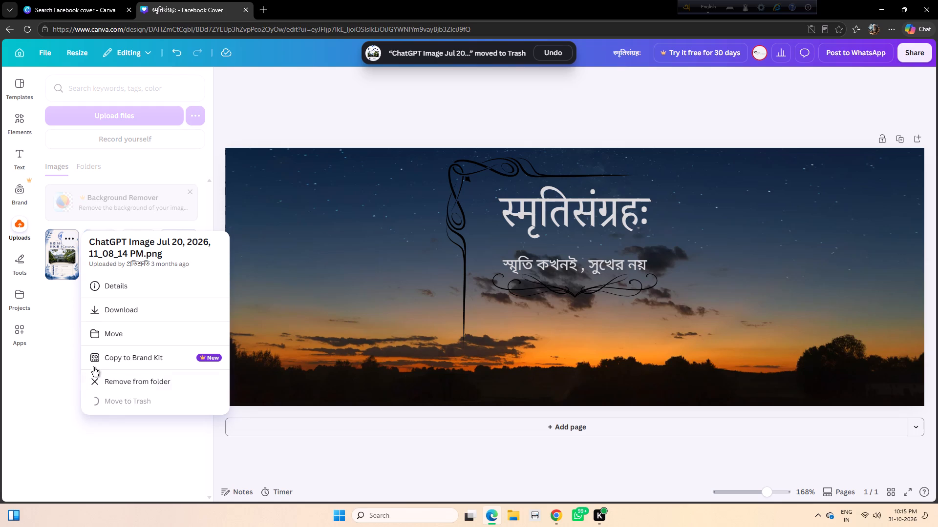
click(80, 238)
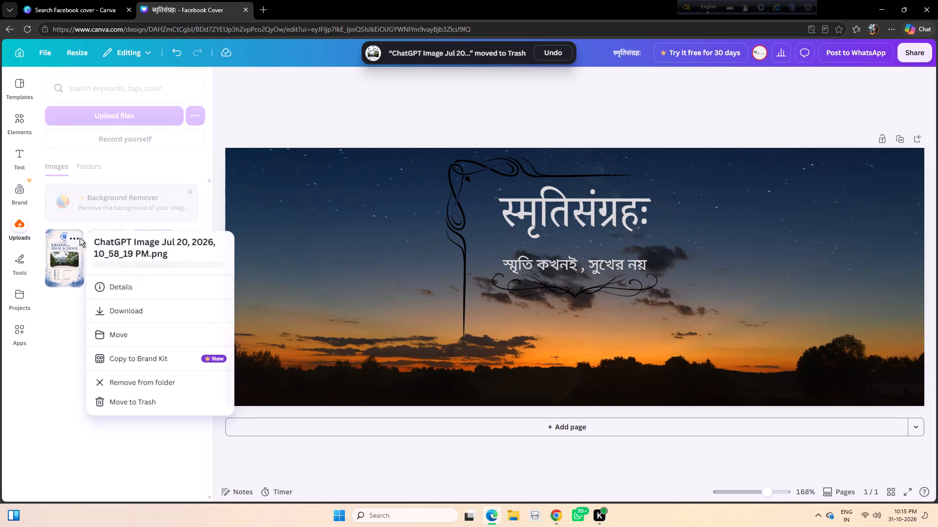
click(112, 405)
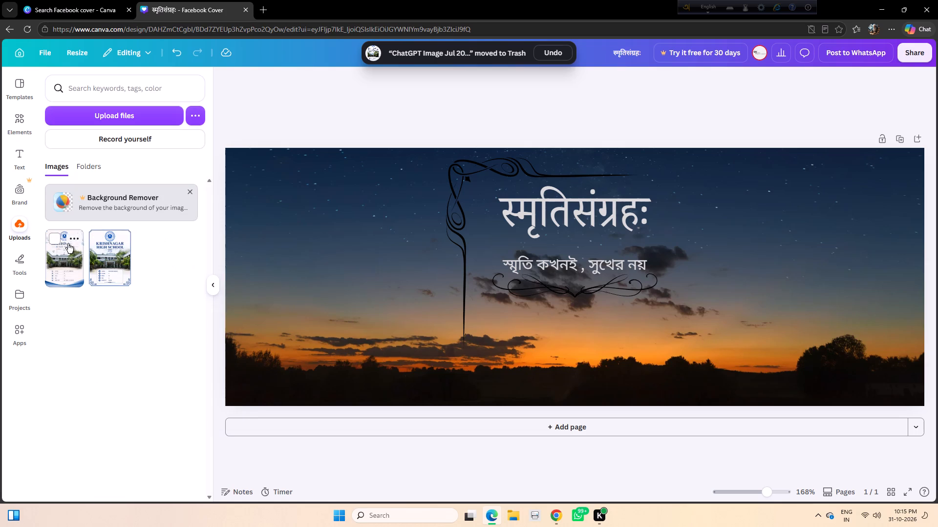
click(74, 238)
click(114, 405)
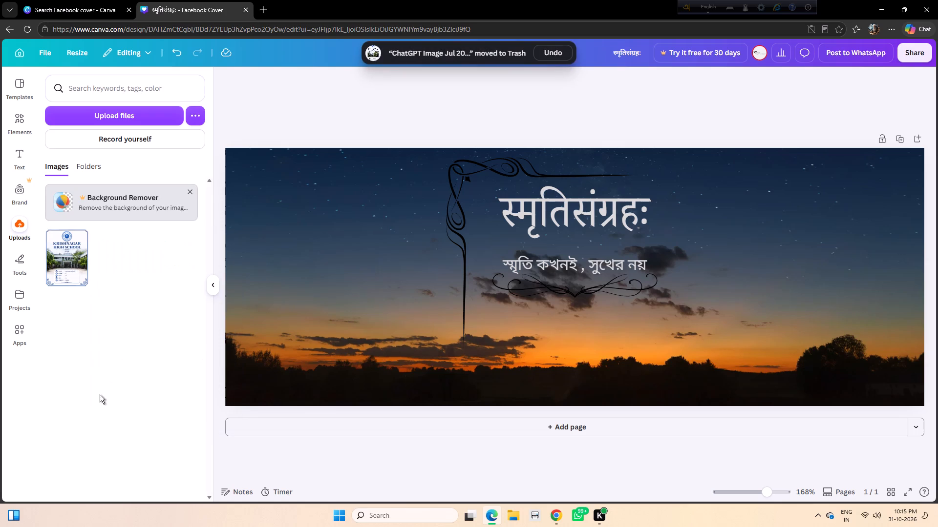
click(79, 236)
click(117, 403)
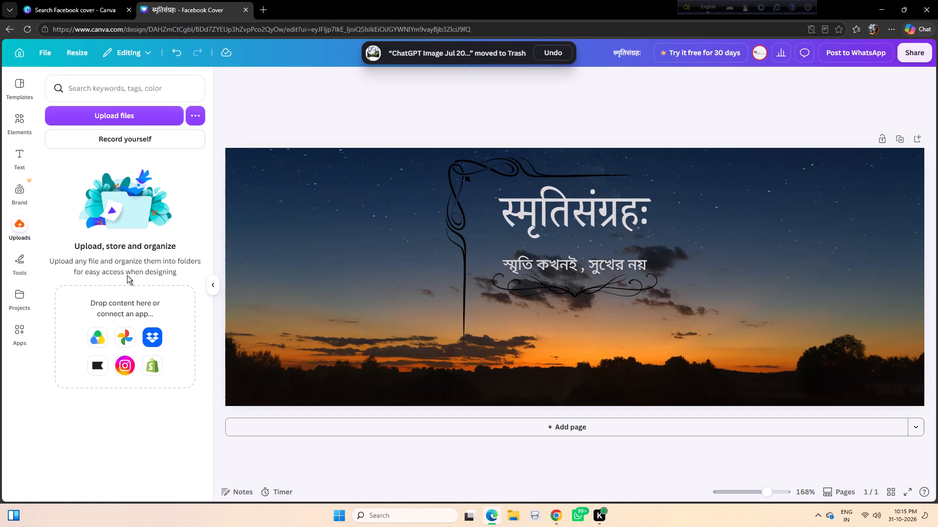
Search the Documents folder for "logo" and upload the image My New Library LOGO UPda.
click(123, 120)
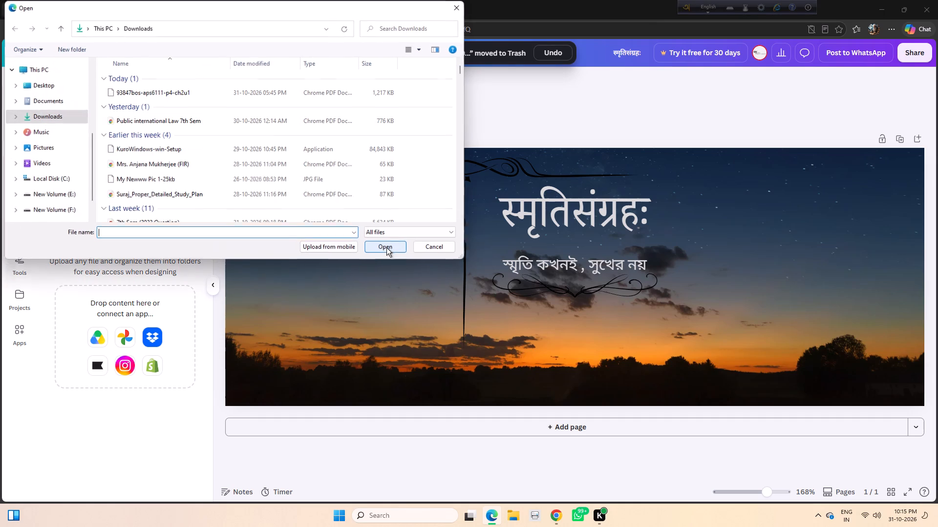
click(56, 98)
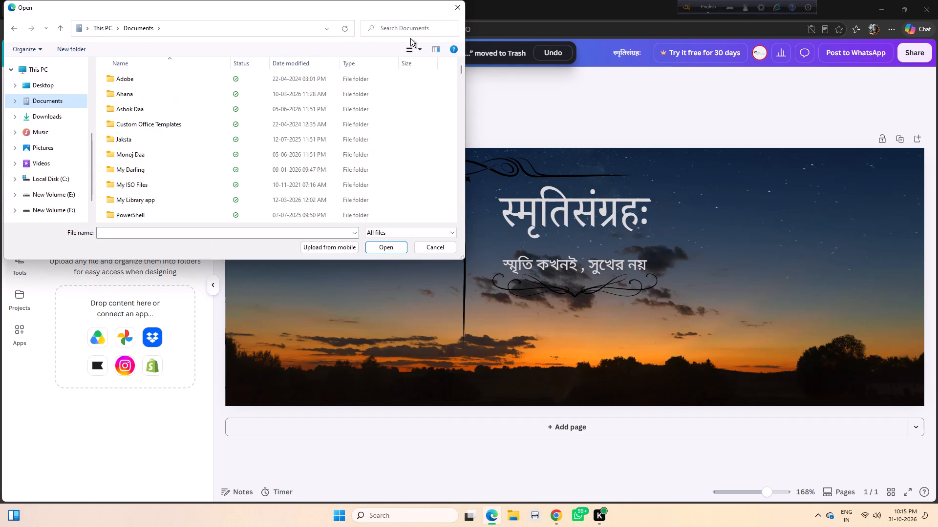
click(410, 35)
text(logo)
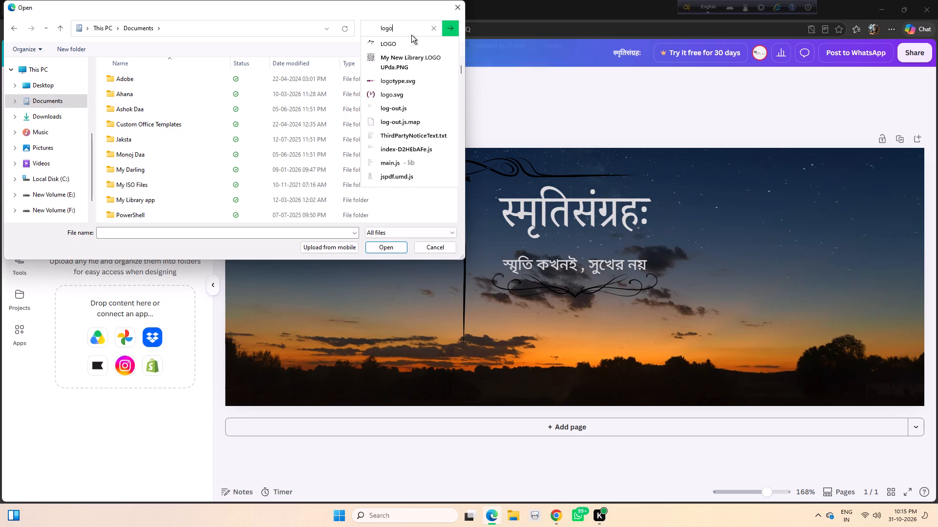
click(452, 26)
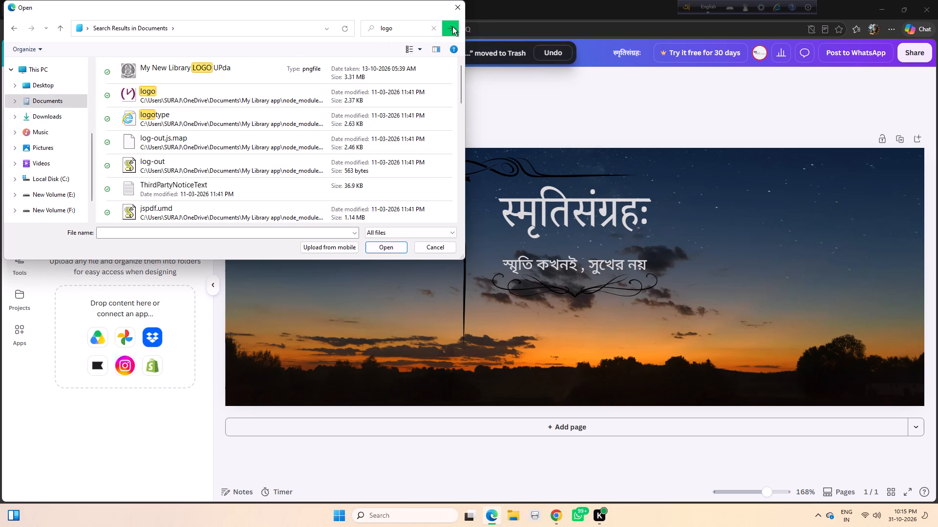
click(282, 70)
click(382, 247)
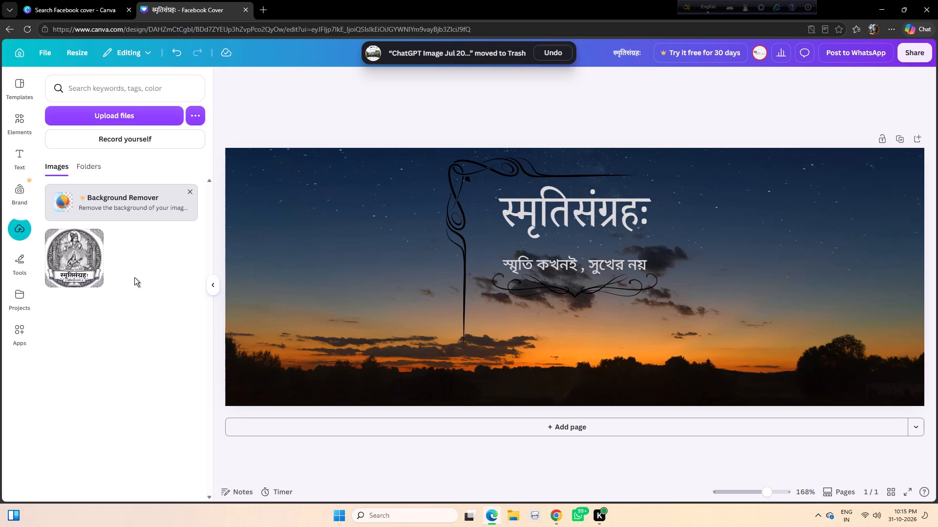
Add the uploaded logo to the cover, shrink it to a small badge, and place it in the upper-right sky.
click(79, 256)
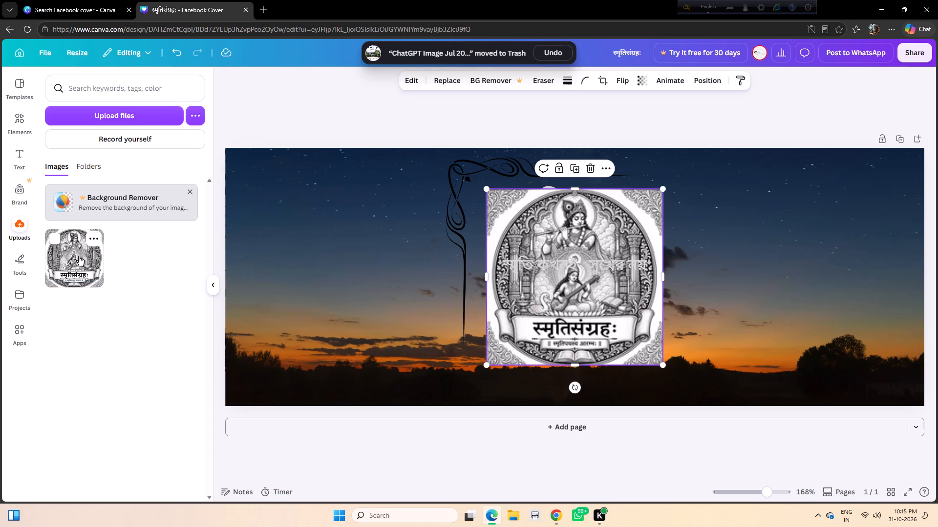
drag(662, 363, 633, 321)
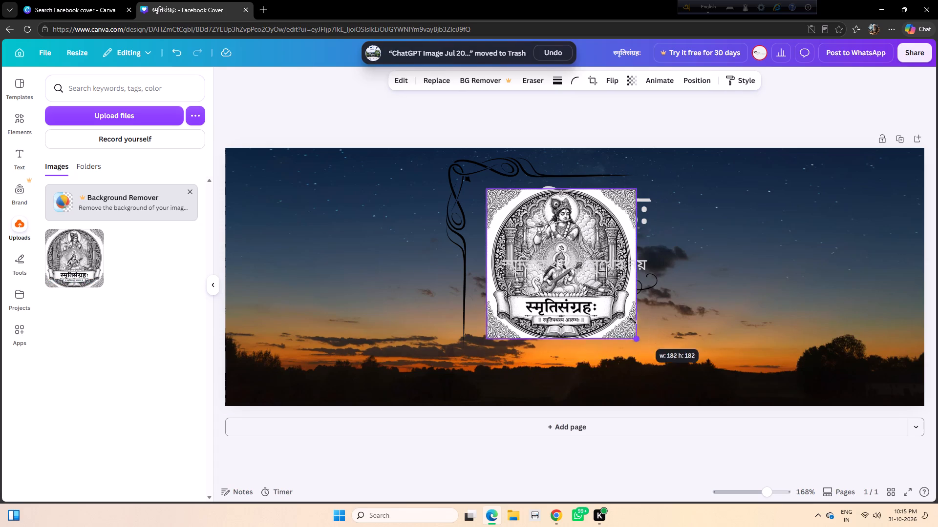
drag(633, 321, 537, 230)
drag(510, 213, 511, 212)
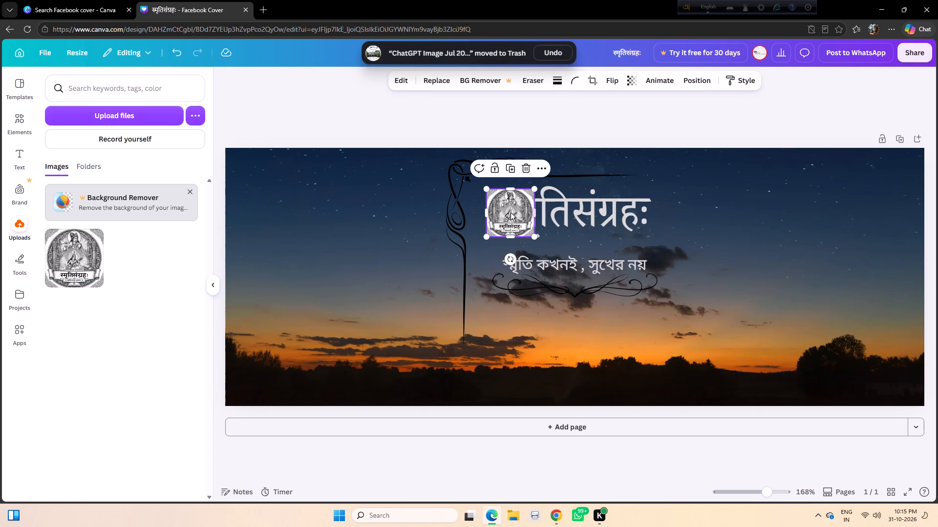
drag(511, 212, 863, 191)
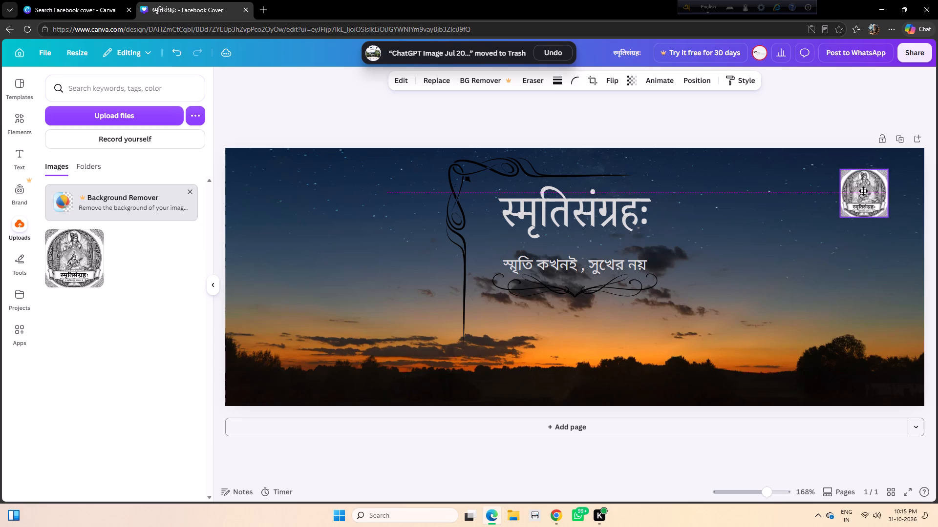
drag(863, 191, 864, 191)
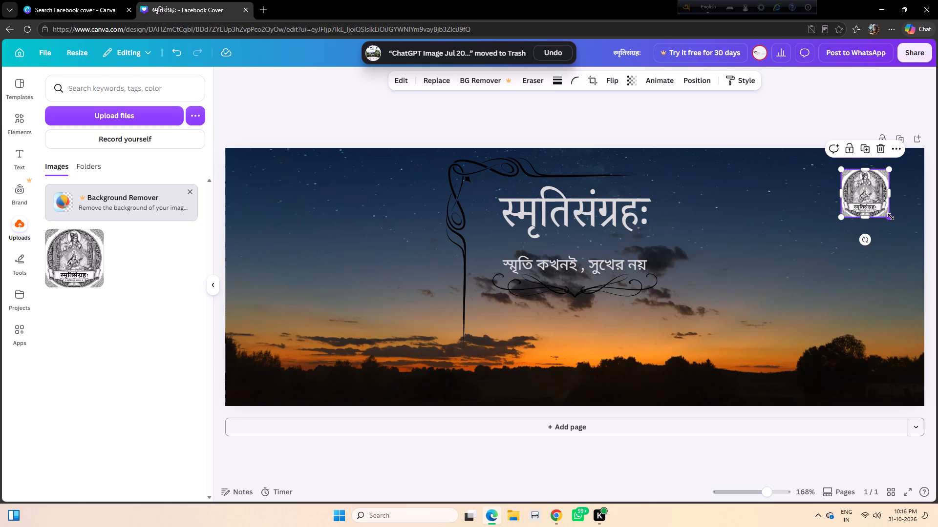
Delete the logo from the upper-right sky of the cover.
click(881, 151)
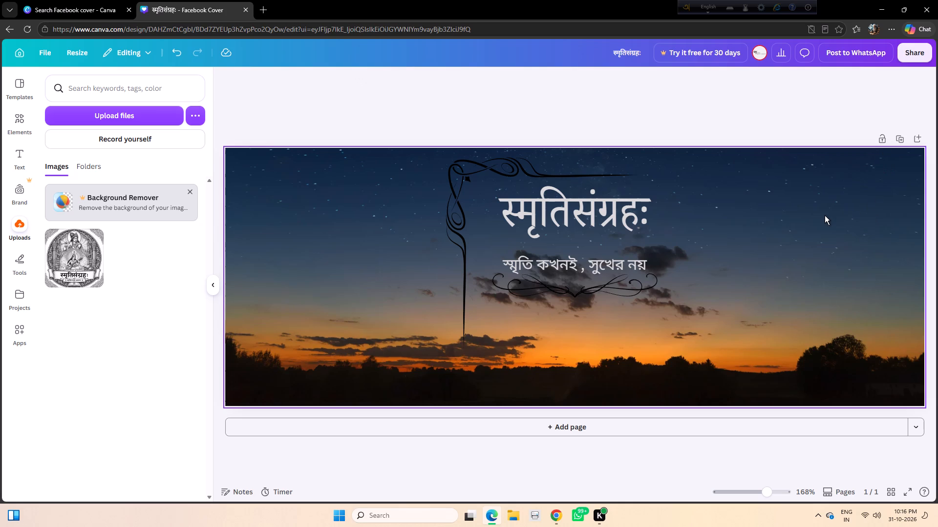
Return from the photo collection to the element categories.
click(21, 120)
click(48, 77)
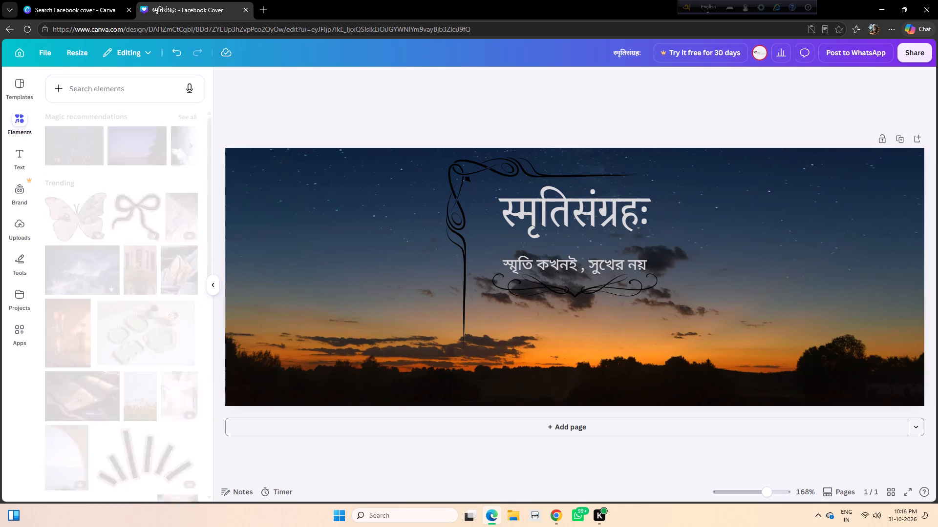
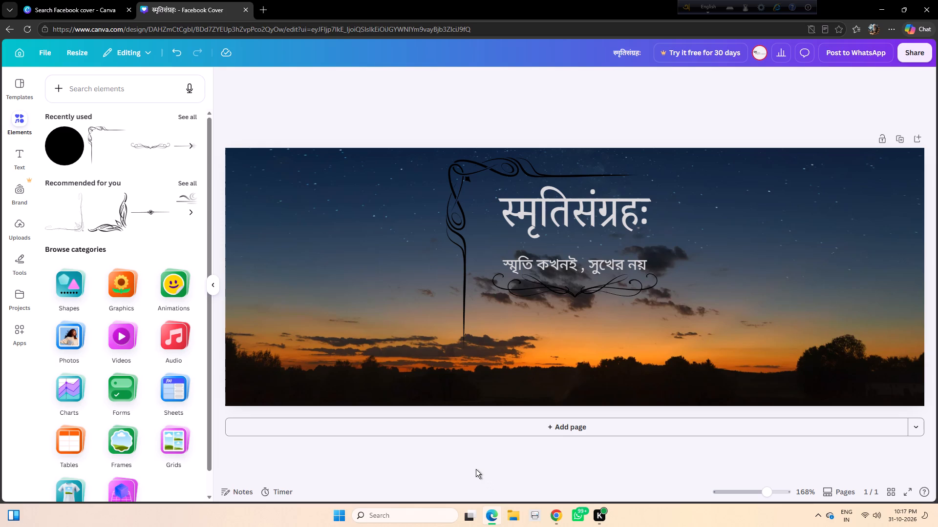
Move the स्मृतिसंग्रहः title slightly down toward the Bengali tagline, keeping it horizontally centred on the cover.
click(564, 220)
click(564, 220)
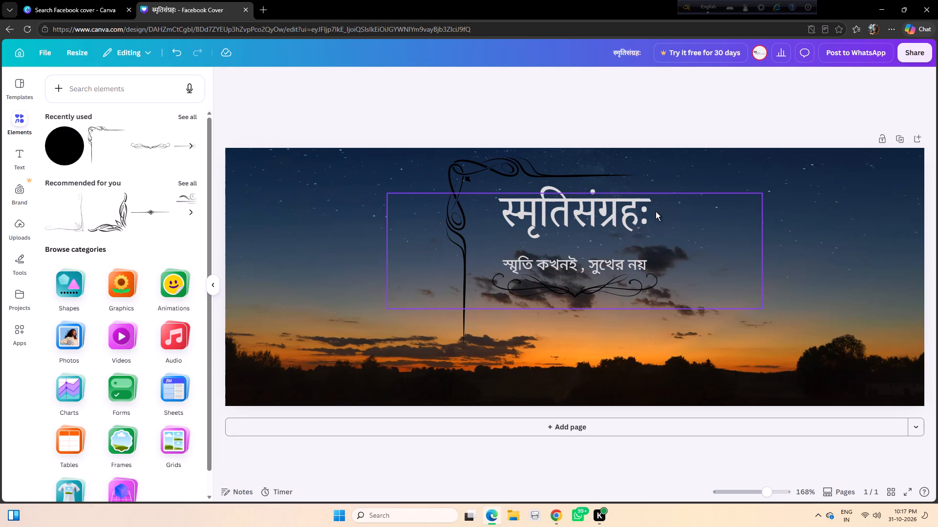
click(644, 211)
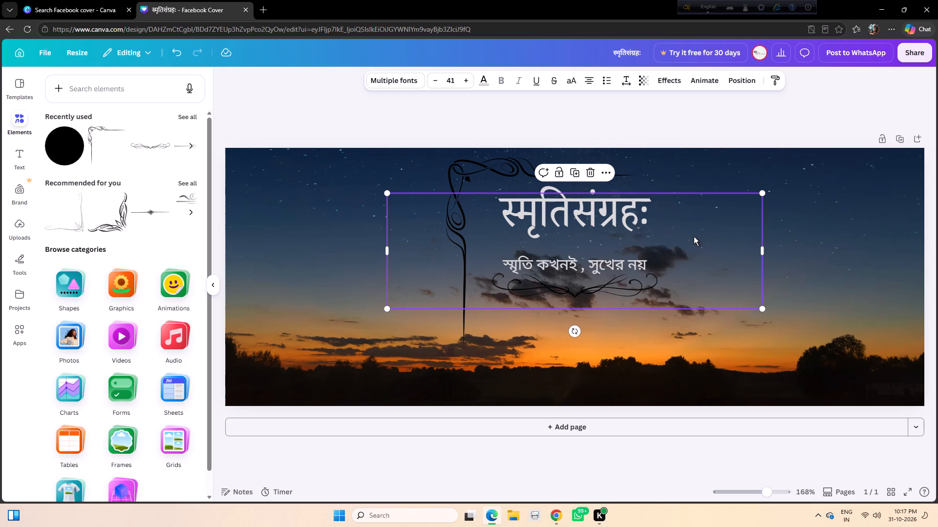
click(527, 215)
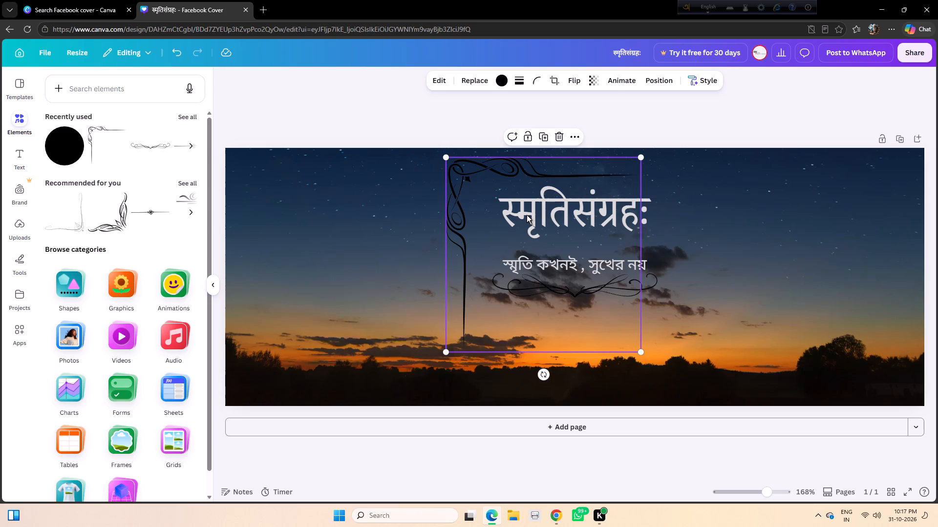
click(692, 212)
click(668, 213)
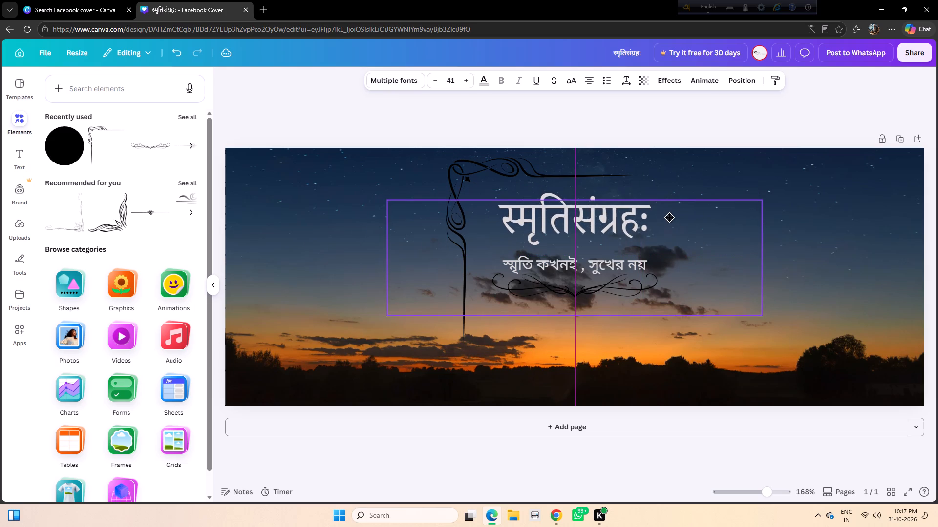
Select the स्मृतिसंग्रहः title text and apply the Neon text effect to it.
double_click(644, 220)
click(649, 219)
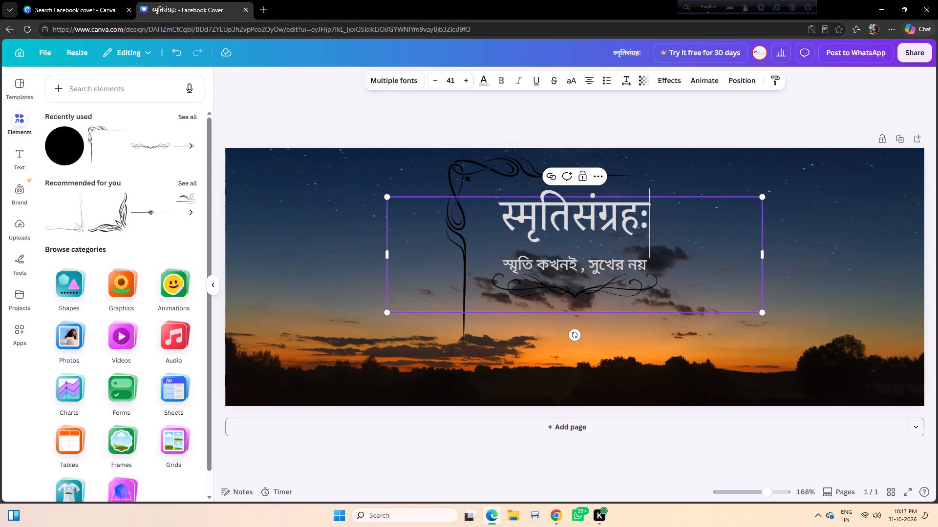
drag(649, 219, 522, 226)
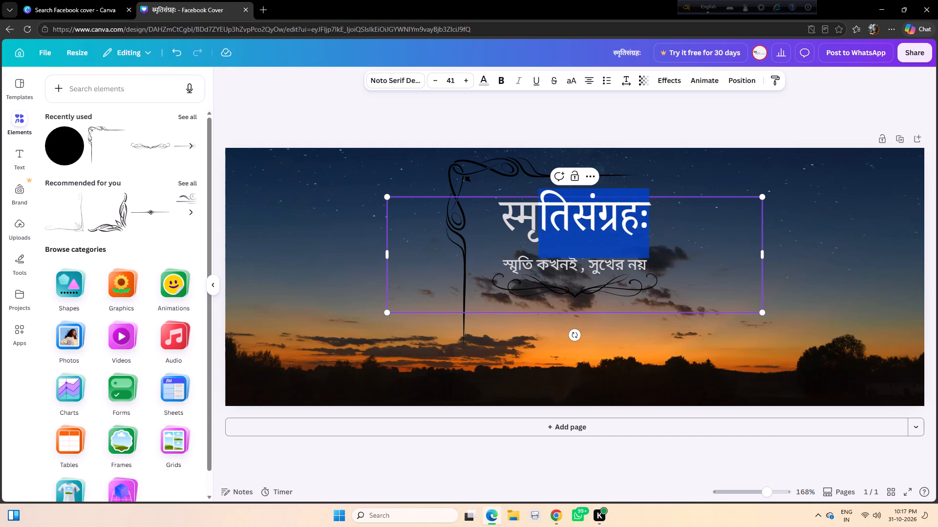
drag(522, 226, 508, 226)
click(663, 78)
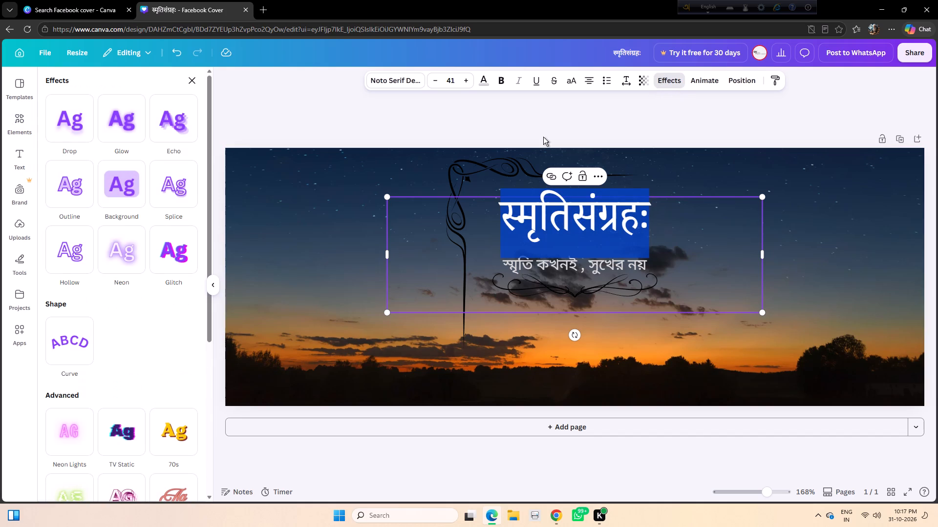
click(120, 248)
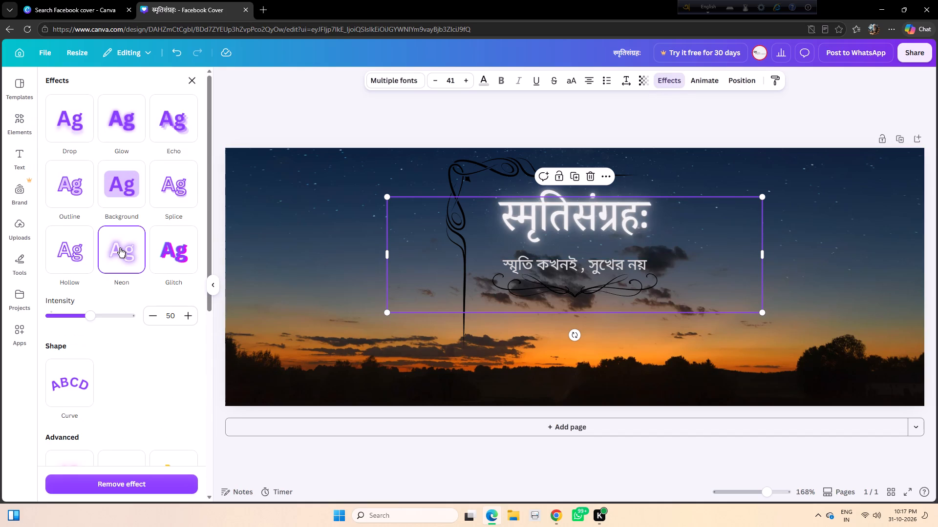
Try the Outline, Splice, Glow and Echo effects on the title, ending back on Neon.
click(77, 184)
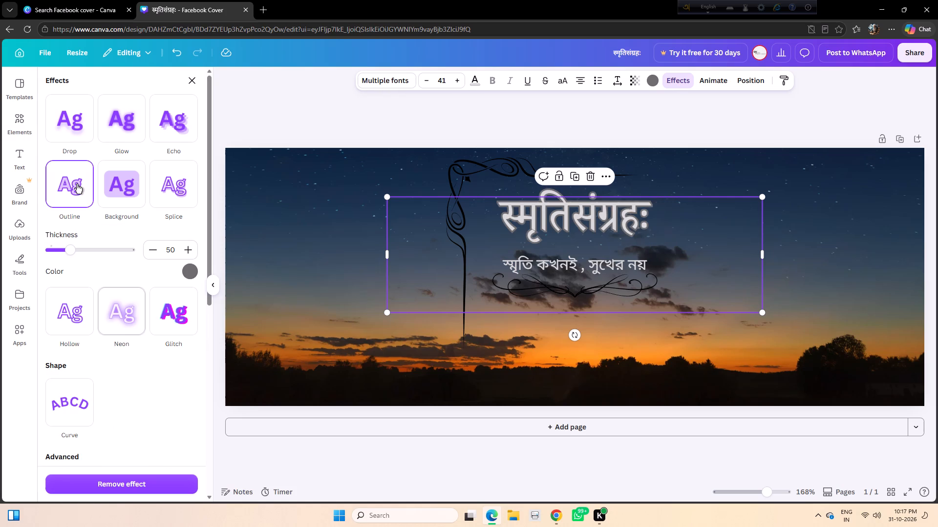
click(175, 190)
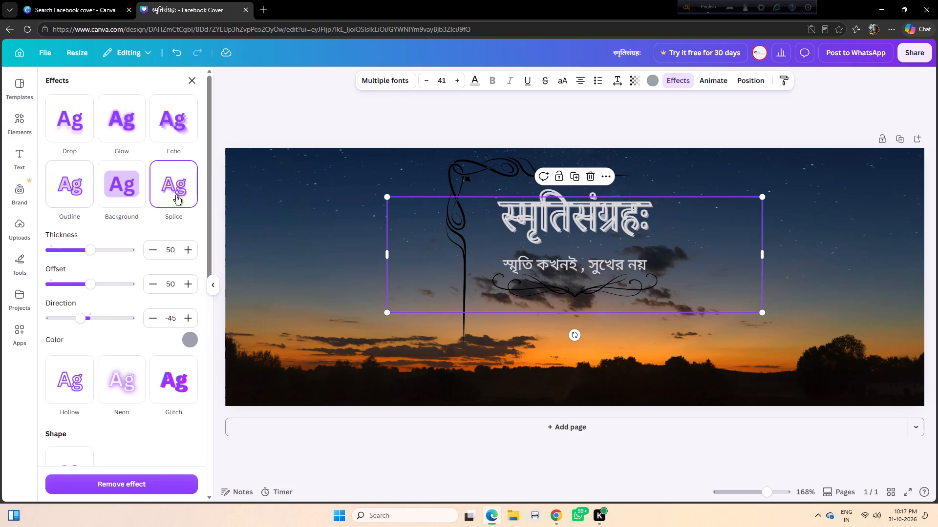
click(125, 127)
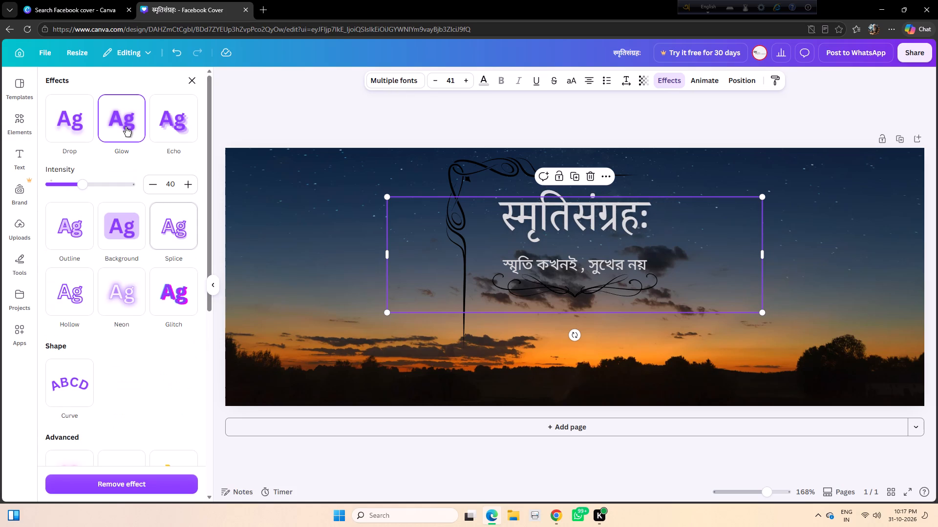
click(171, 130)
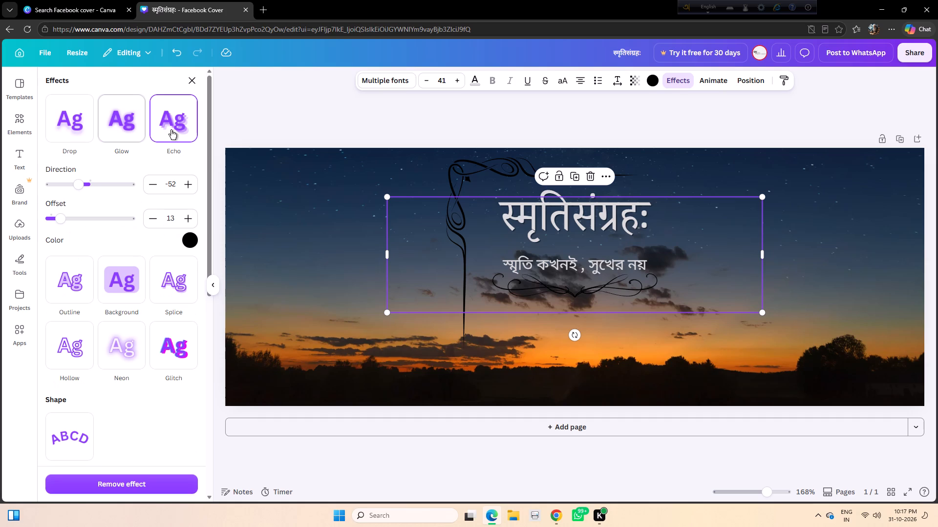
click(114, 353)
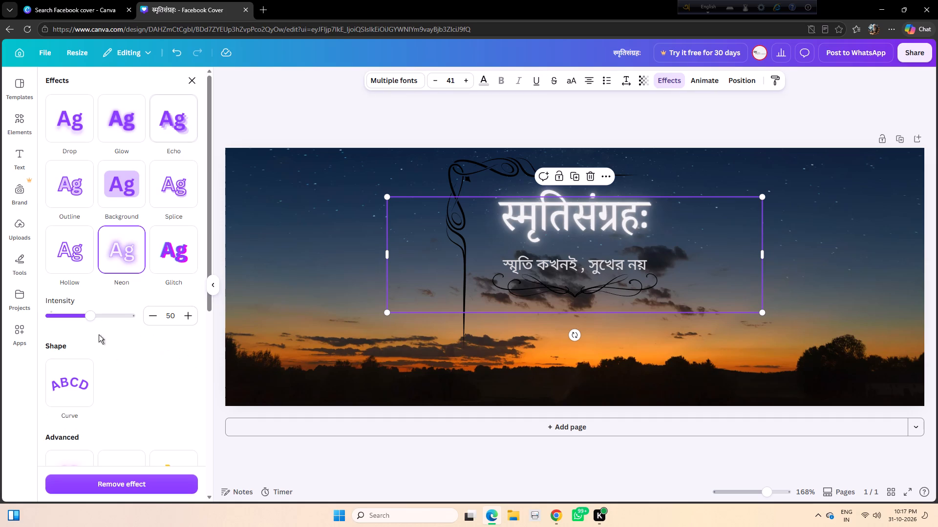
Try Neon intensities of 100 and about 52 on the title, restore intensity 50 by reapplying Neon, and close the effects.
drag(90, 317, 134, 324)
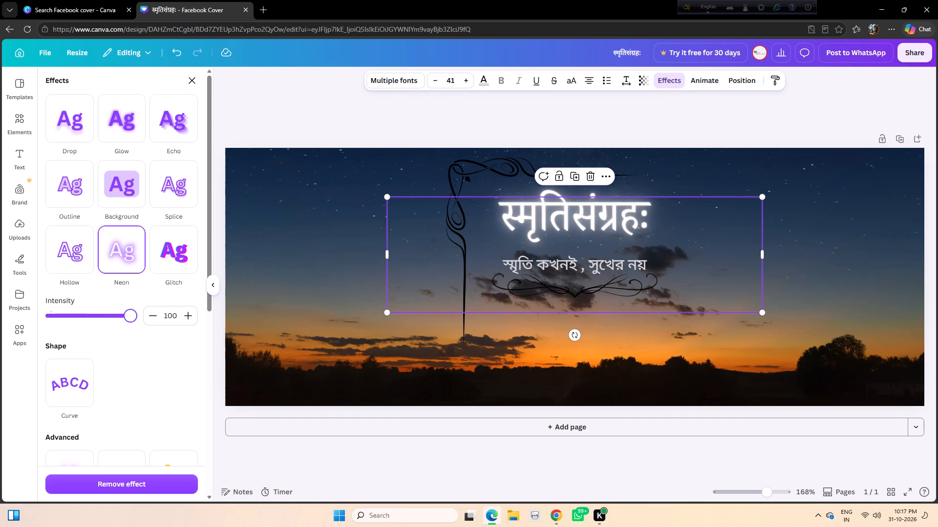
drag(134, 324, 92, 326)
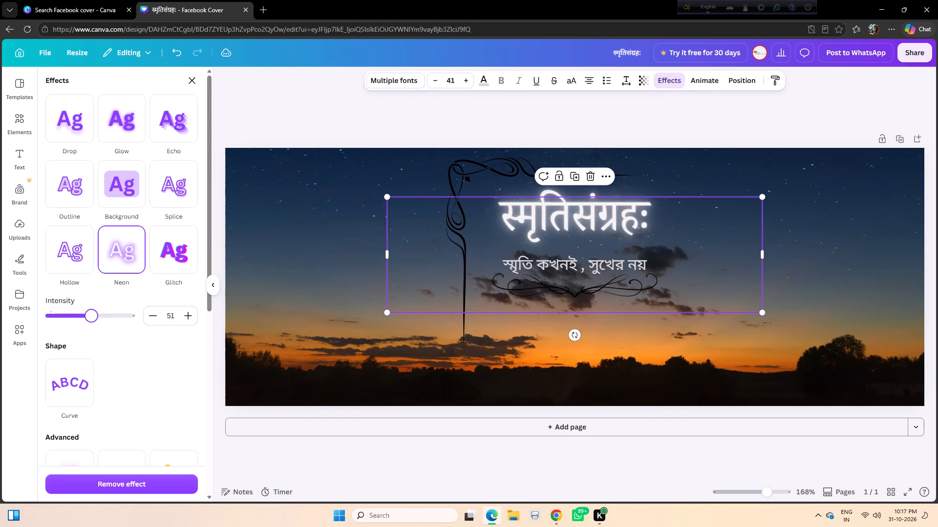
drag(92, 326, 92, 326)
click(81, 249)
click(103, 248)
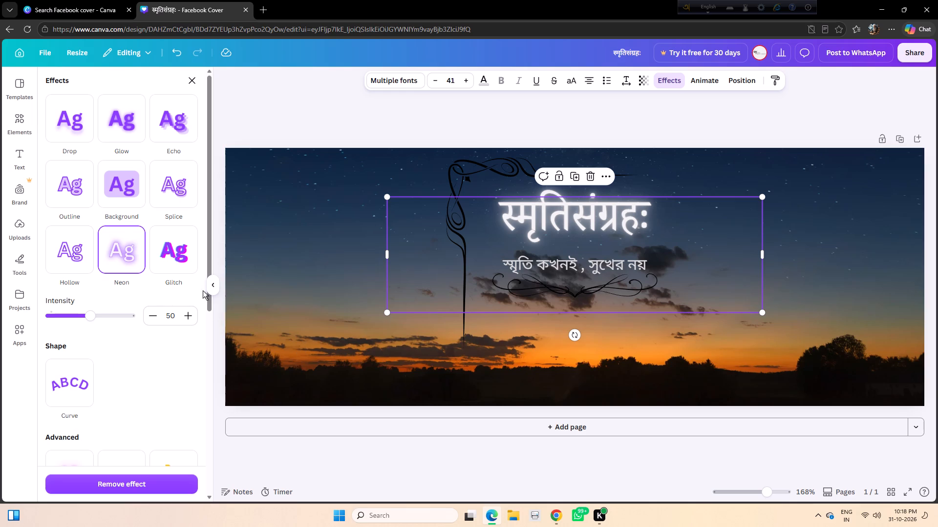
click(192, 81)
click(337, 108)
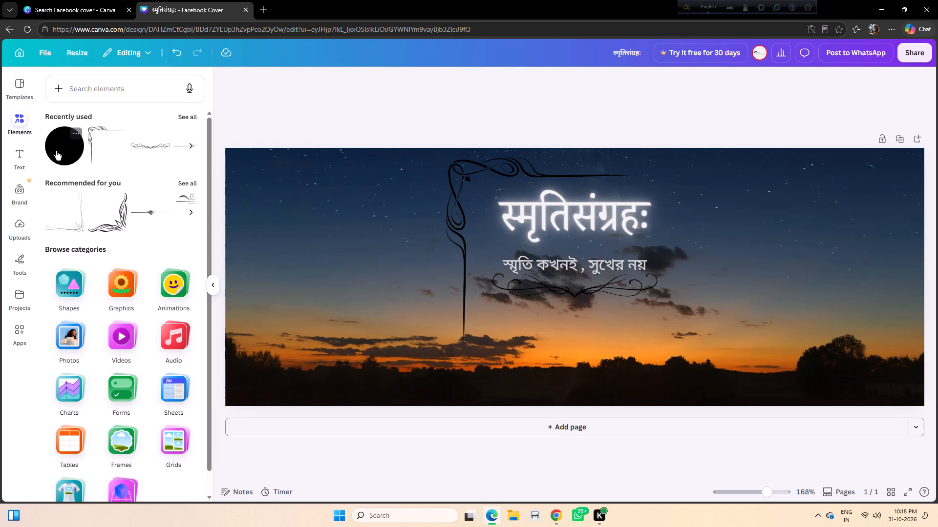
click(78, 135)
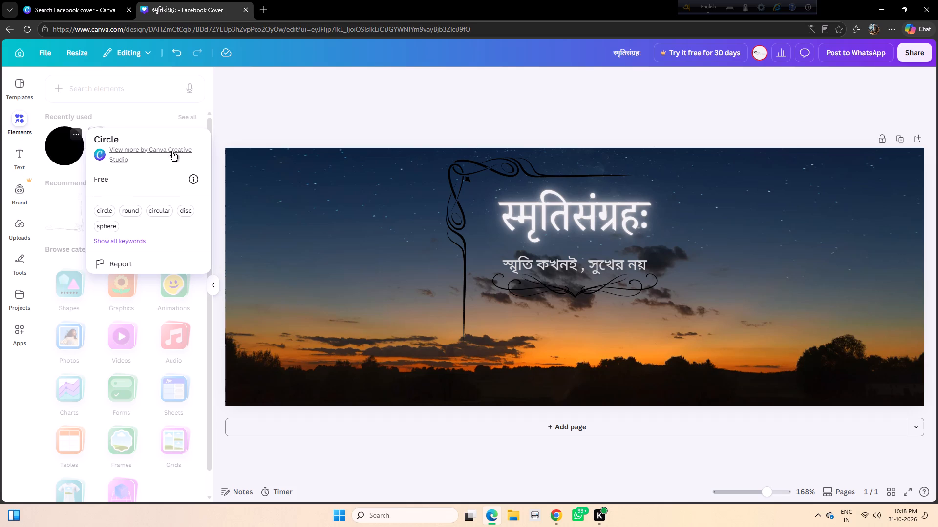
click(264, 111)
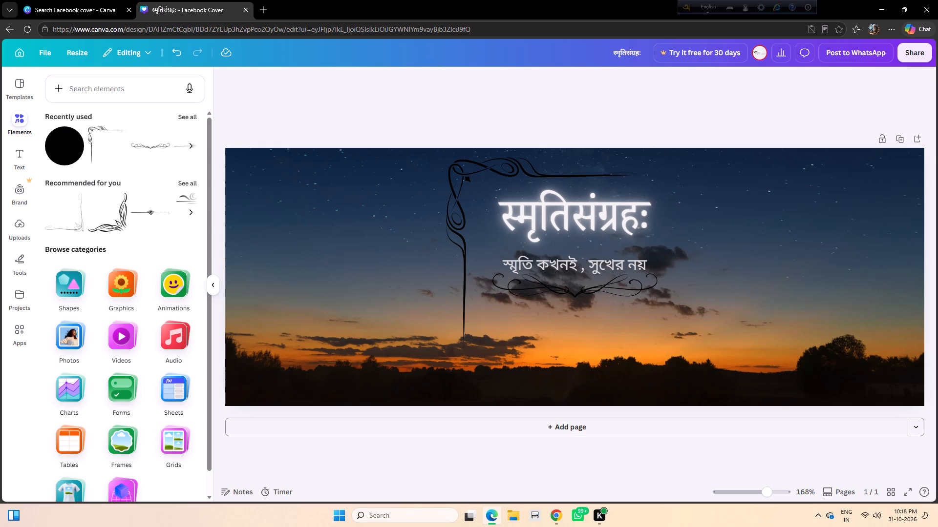
Search the elements for "black gradient" and show all of its graphics results.
click(89, 91)
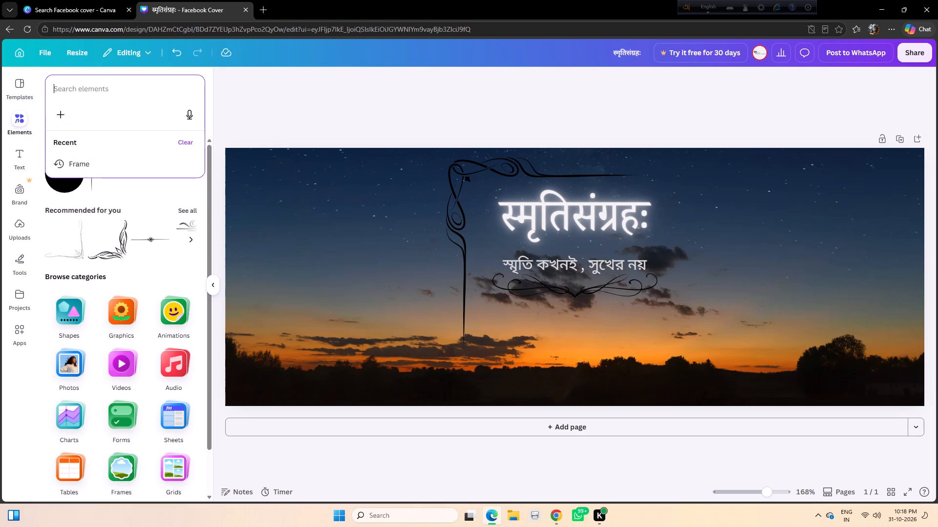
text(Black)
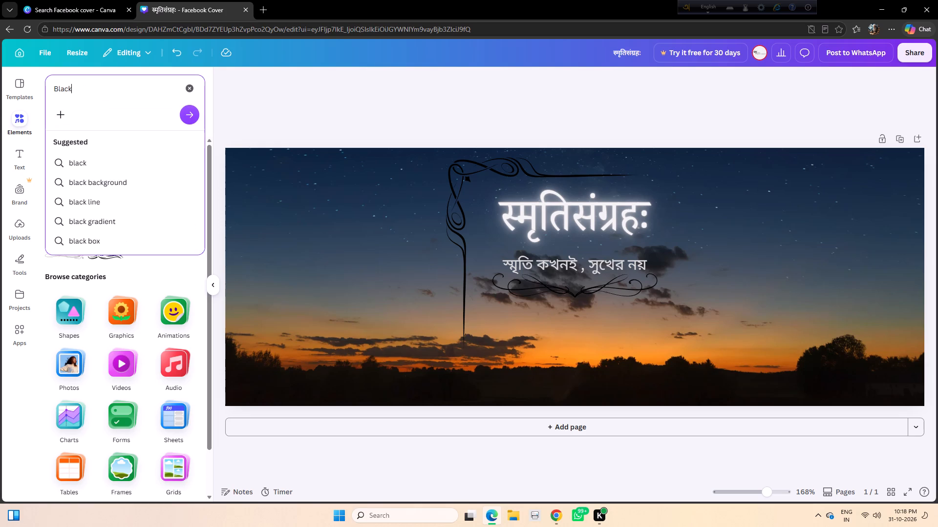
key(space)
click(85, 222)
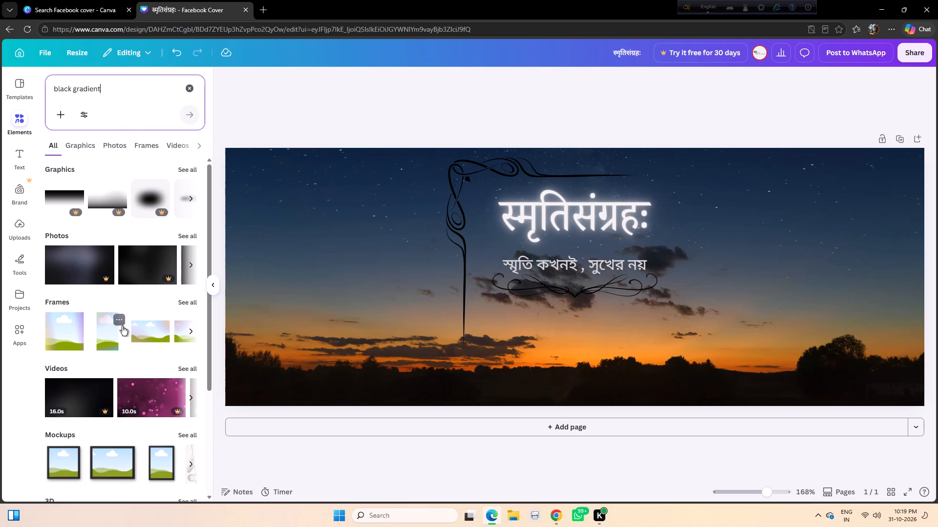
click(191, 170)
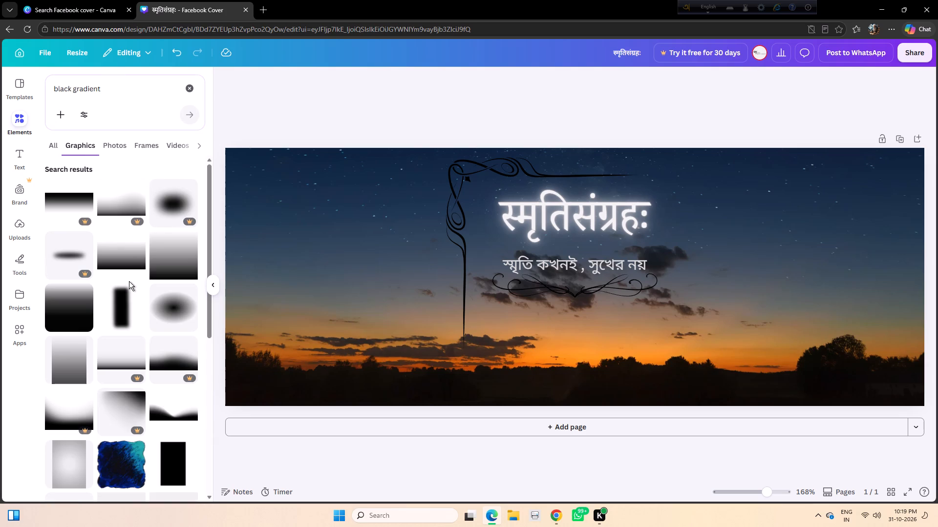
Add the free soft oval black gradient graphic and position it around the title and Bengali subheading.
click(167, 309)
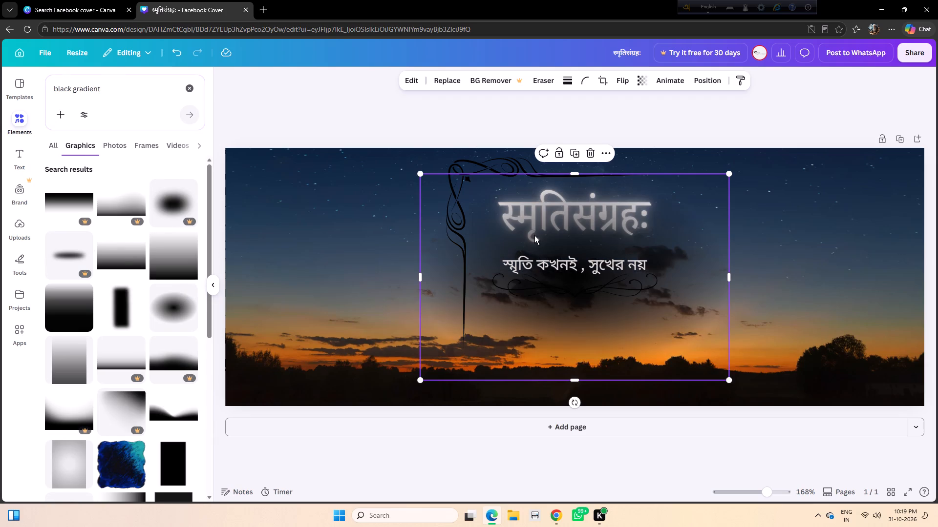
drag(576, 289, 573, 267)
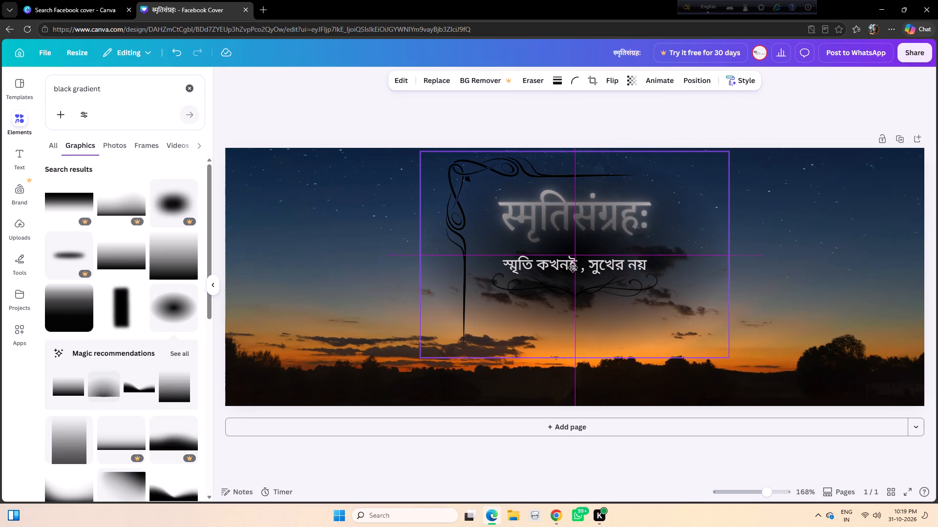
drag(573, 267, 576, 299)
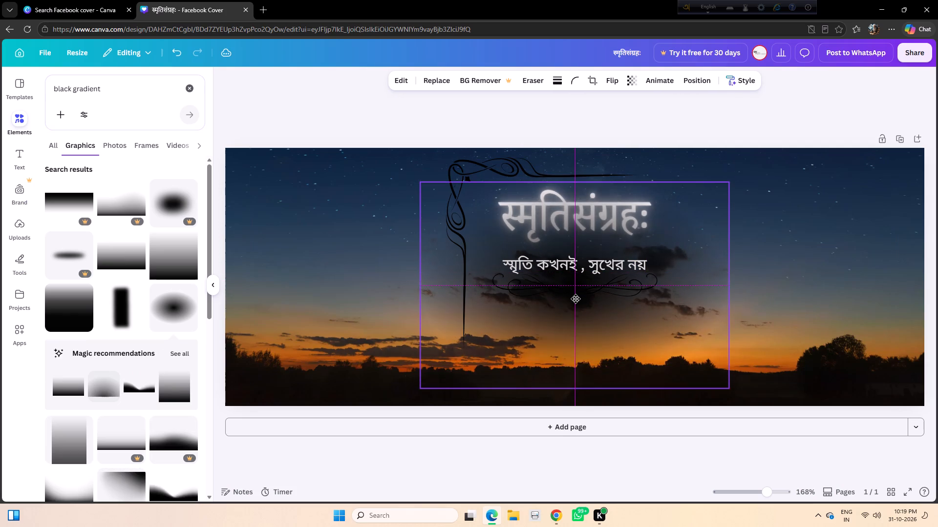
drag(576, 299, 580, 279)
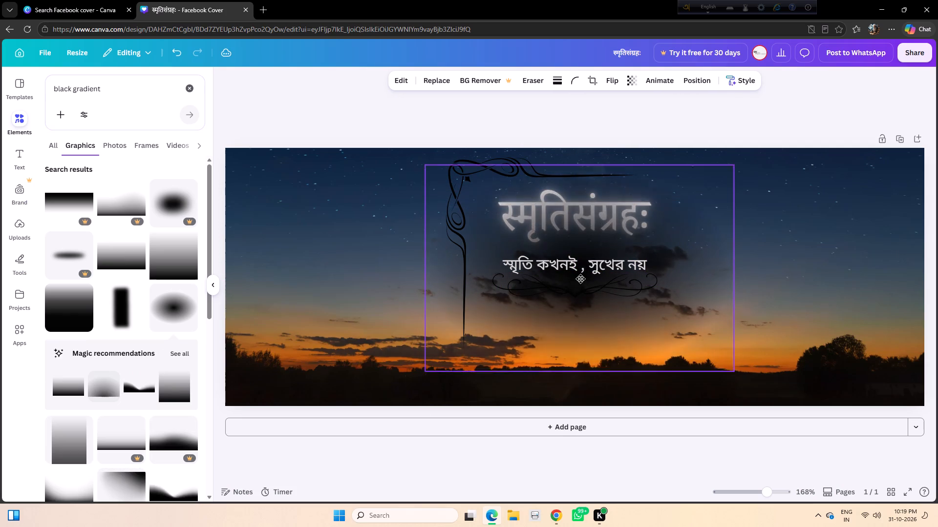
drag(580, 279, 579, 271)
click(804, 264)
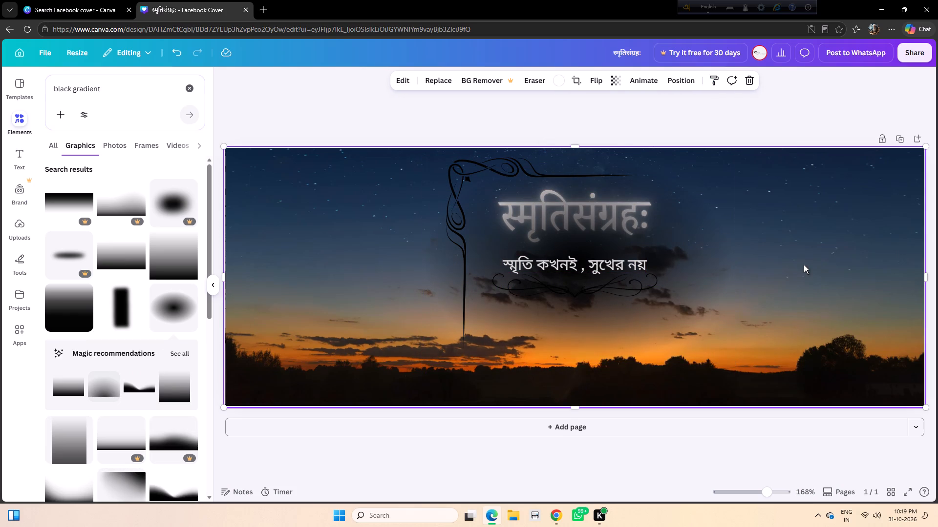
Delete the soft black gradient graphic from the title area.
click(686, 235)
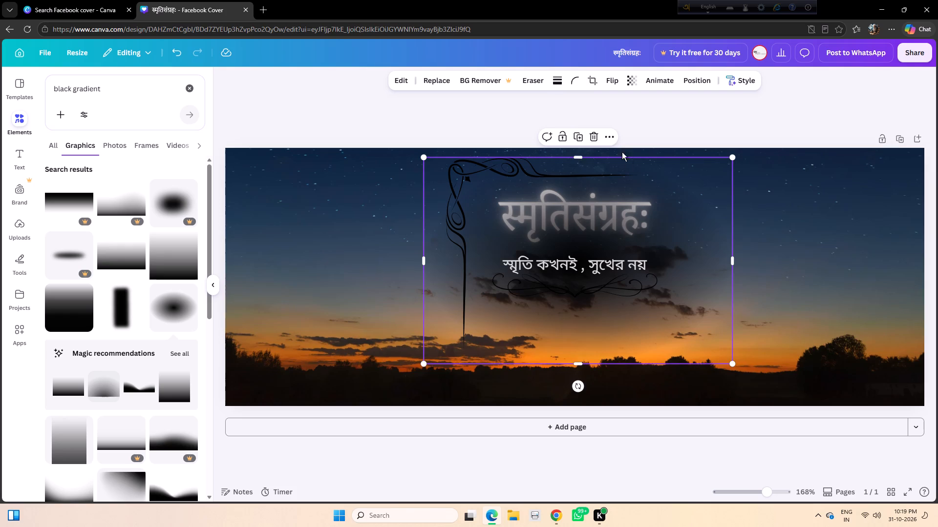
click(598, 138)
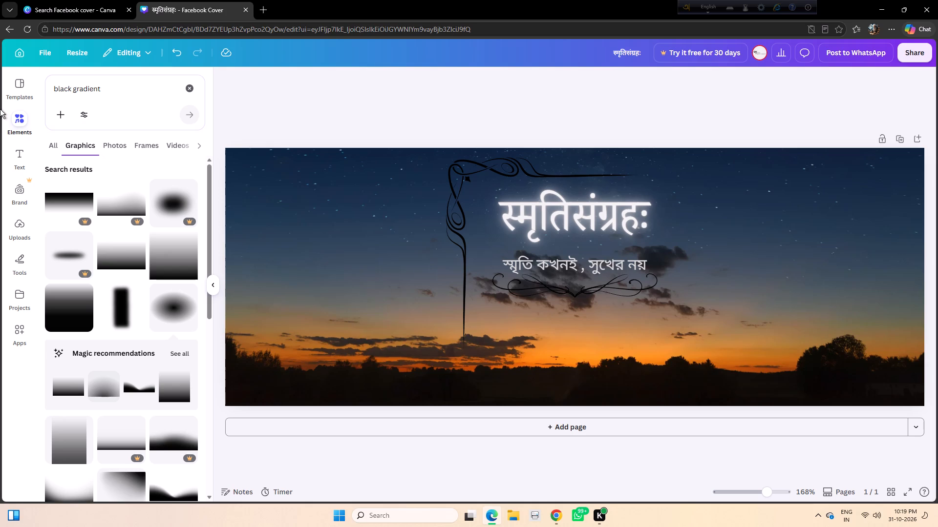
Browse the frame results for "black gradient" and add the circular frame with a thin gold border to the cover.
click(154, 146)
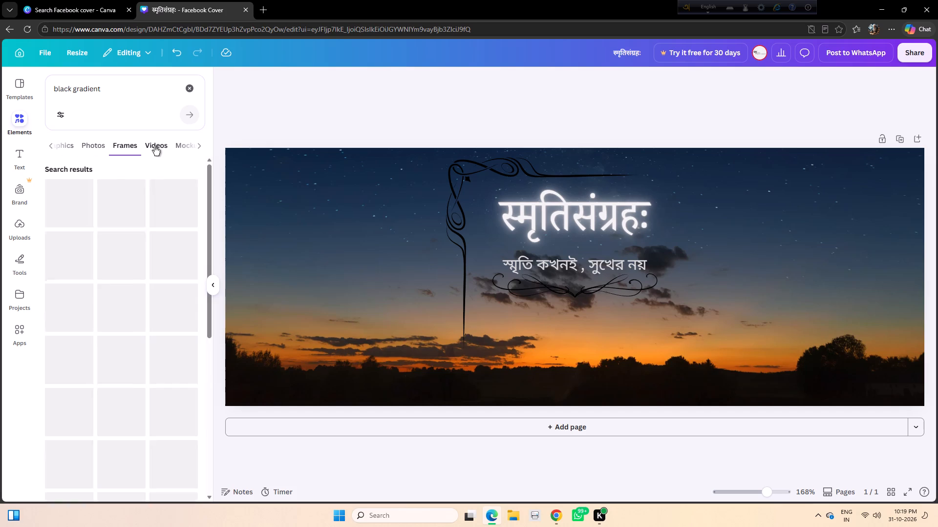
scroll(79, 280, down, 4)
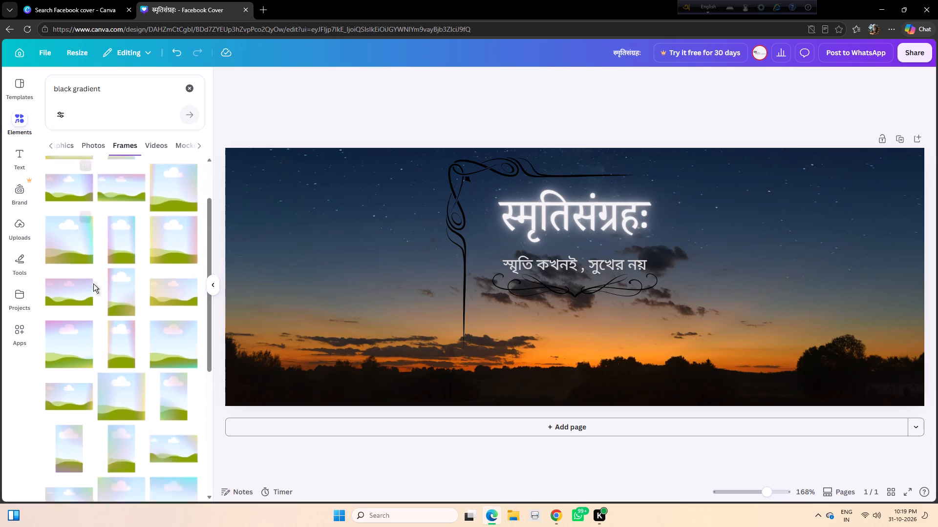
scroll(94, 289, down, 6)
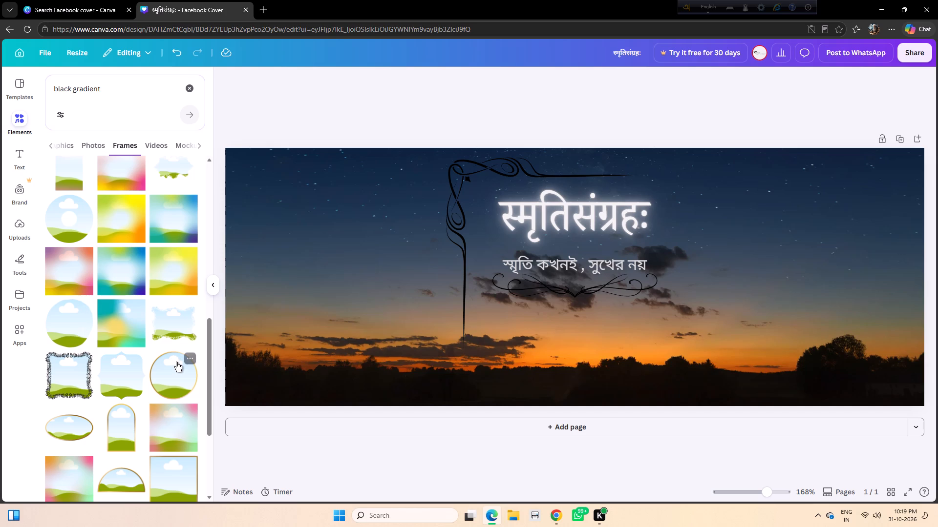
scroll(178, 376, down, 3)
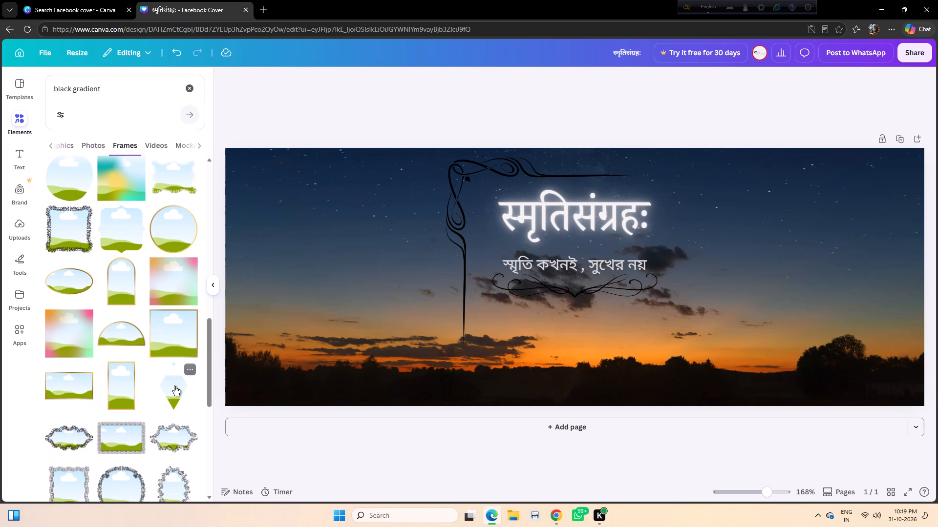
click(171, 221)
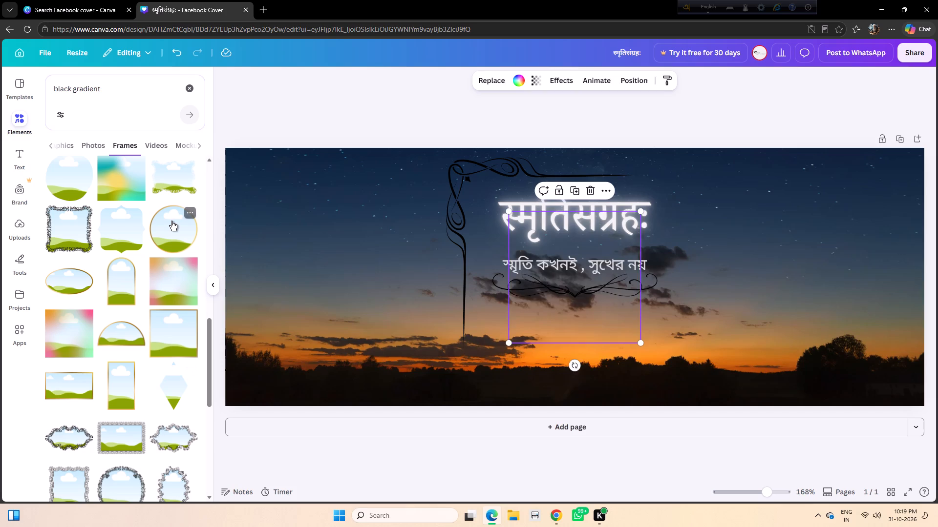
Shrink the gold-bordered circular frame to a small badge and place it in the upper-right corner of the night sky.
drag(578, 295, 845, 249)
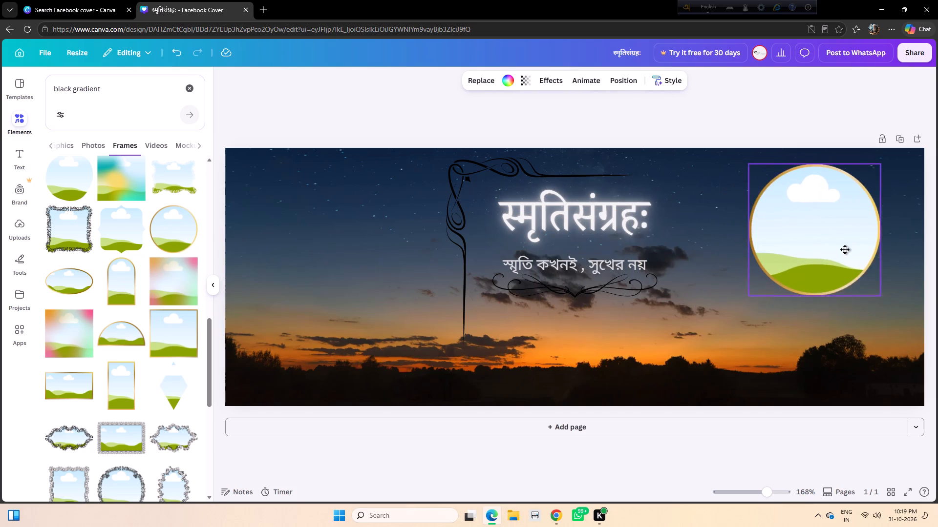
drag(845, 249, 834, 244)
drag(894, 290, 857, 244)
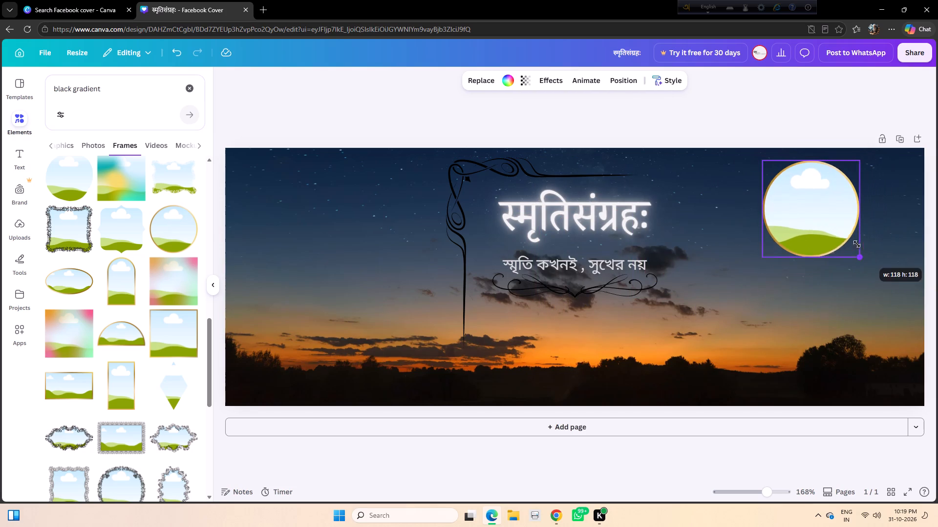
drag(857, 244, 838, 227)
drag(810, 209, 858, 224)
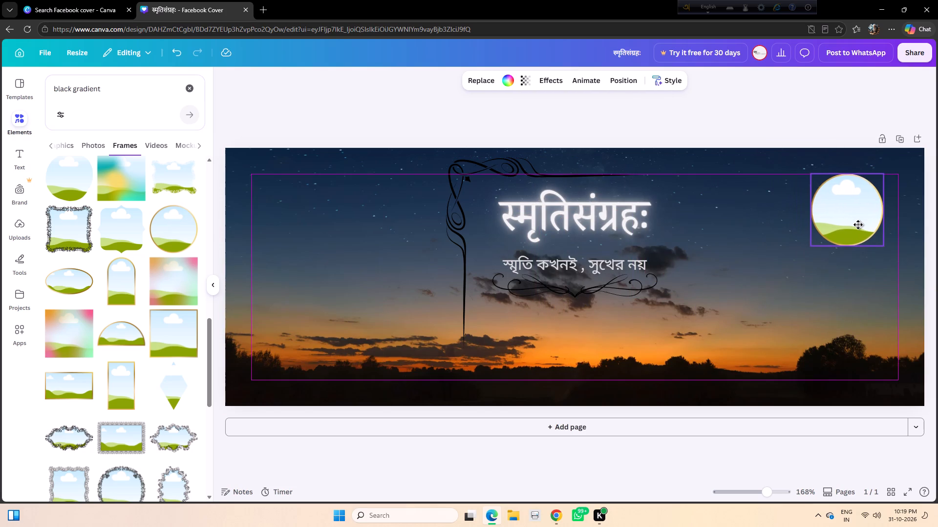
drag(858, 224, 862, 225)
drag(886, 245, 857, 220)
drag(842, 205, 859, 208)
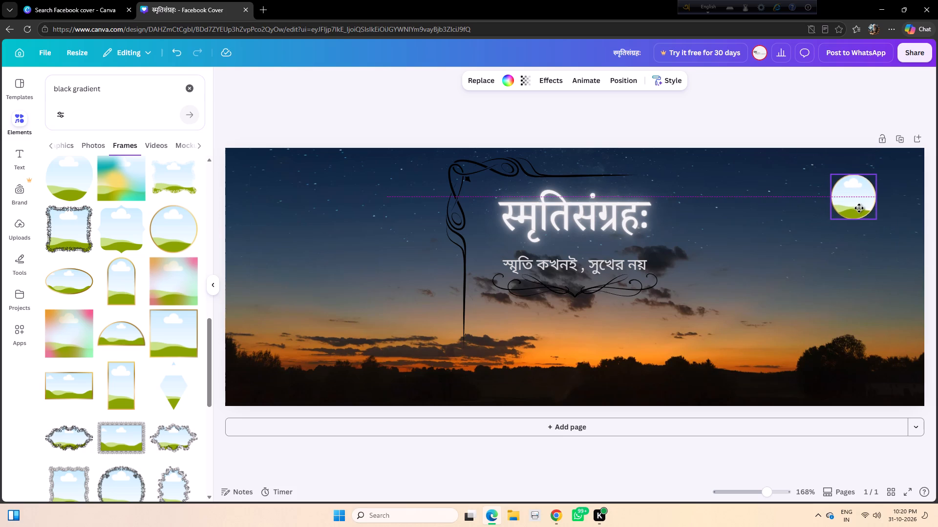
drag(859, 208, 872, 205)
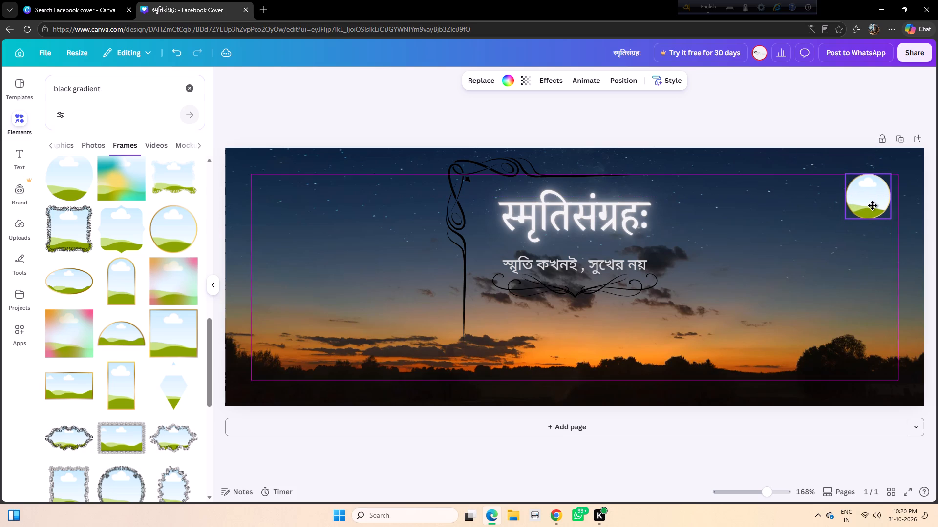
drag(872, 205, 878, 205)
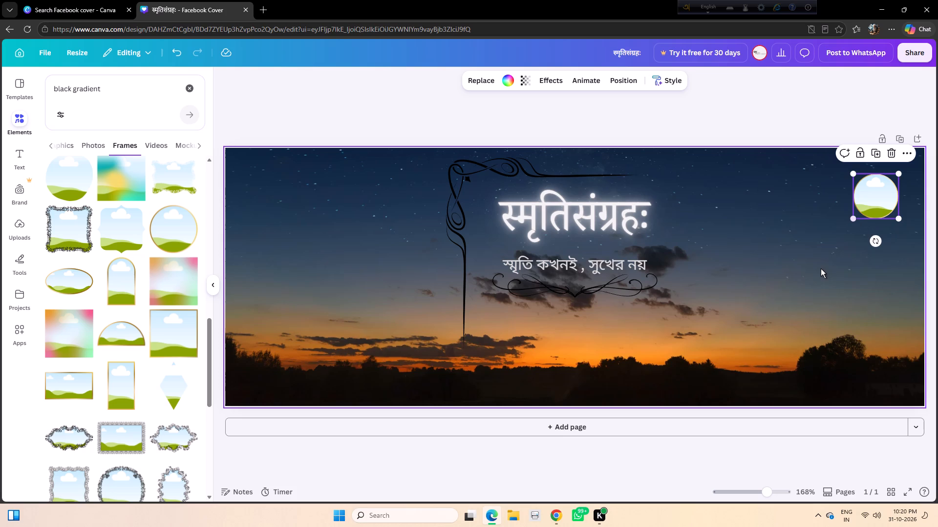
Fill the circular frame with the uploaded black-and-white स्मृतिसंग्रहः emblem, shrink it slightly, and deselect it.
click(24, 227)
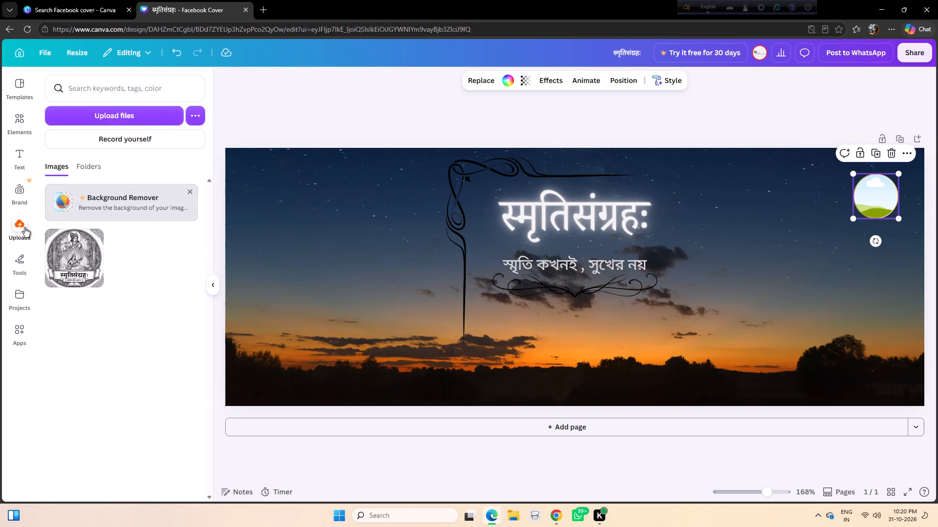
drag(78, 259, 804, 164)
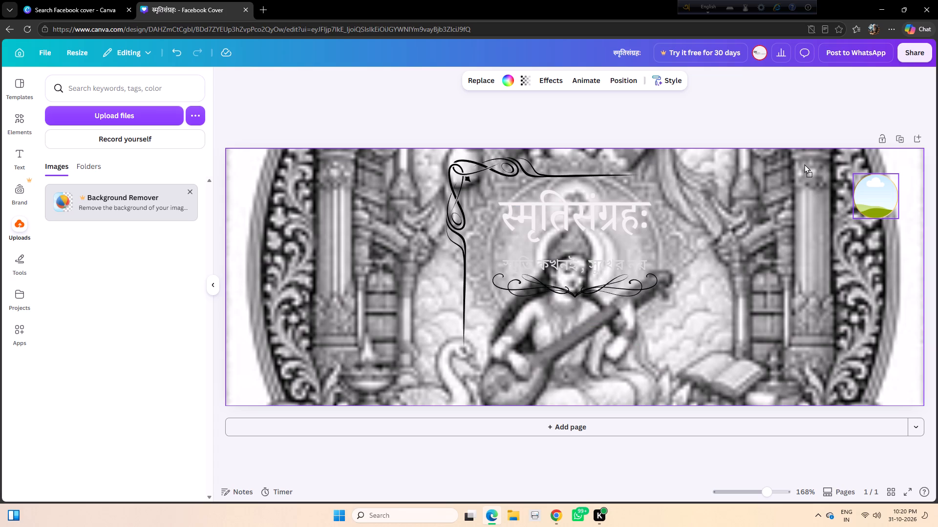
drag(804, 164, 864, 190)
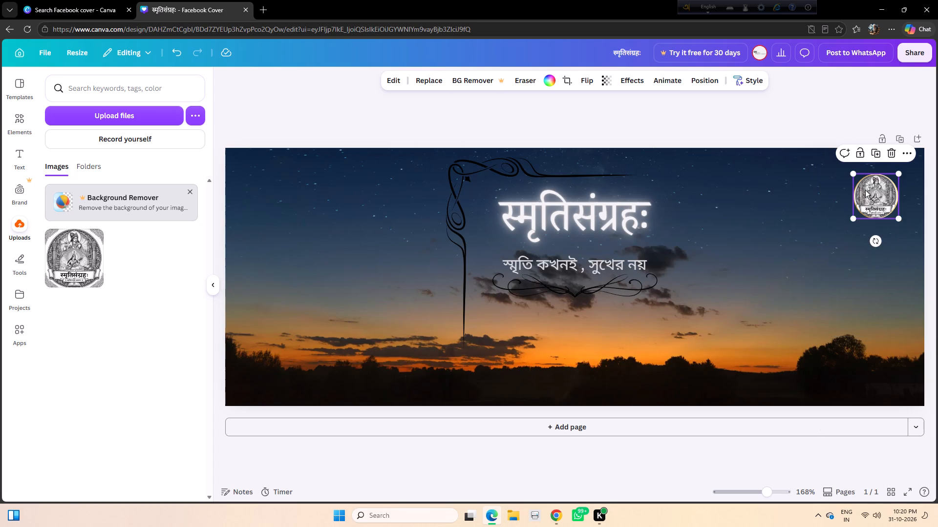
click(898, 217)
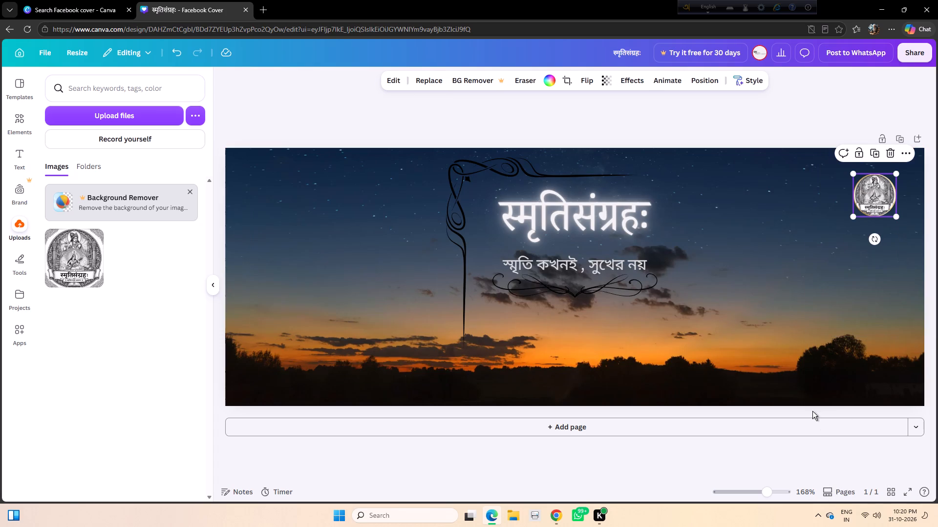
click(712, 458)
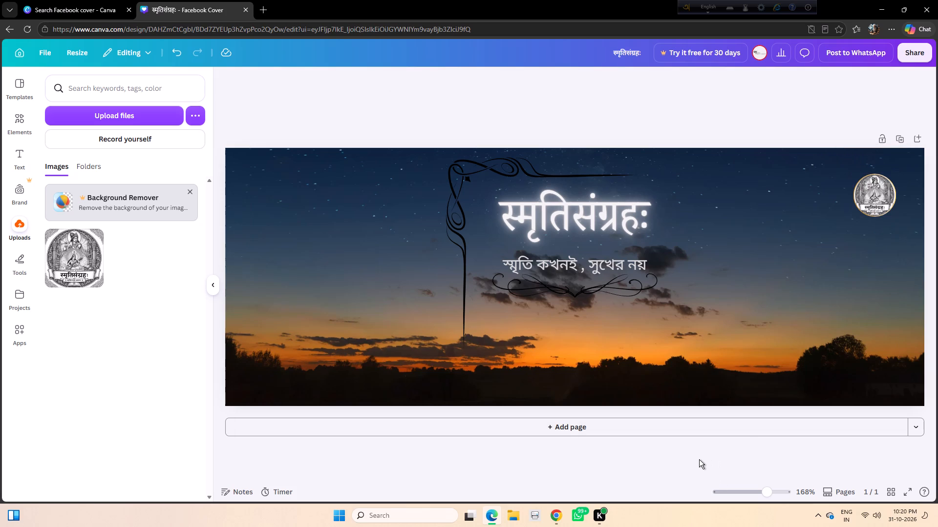
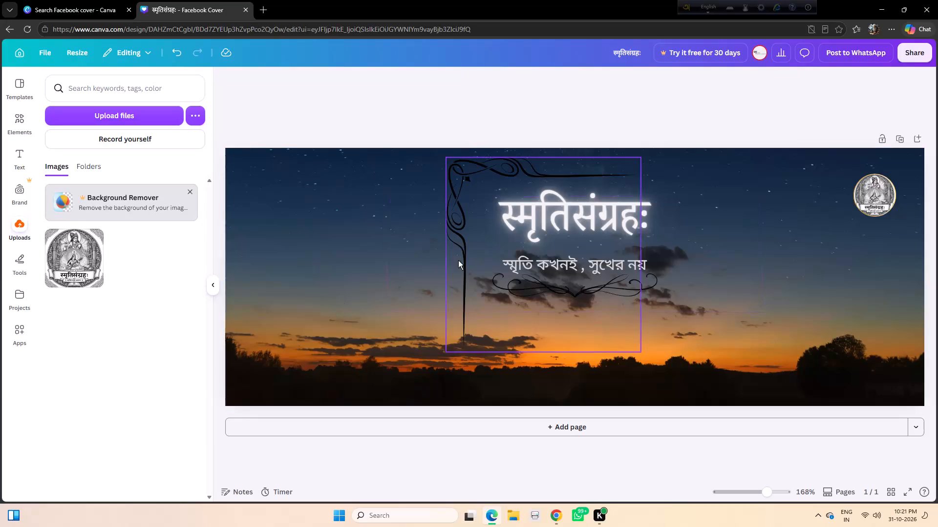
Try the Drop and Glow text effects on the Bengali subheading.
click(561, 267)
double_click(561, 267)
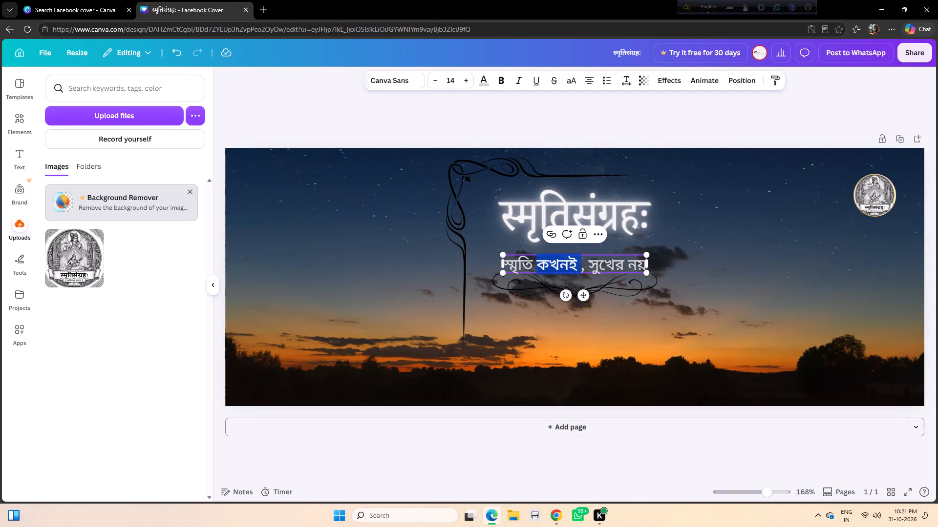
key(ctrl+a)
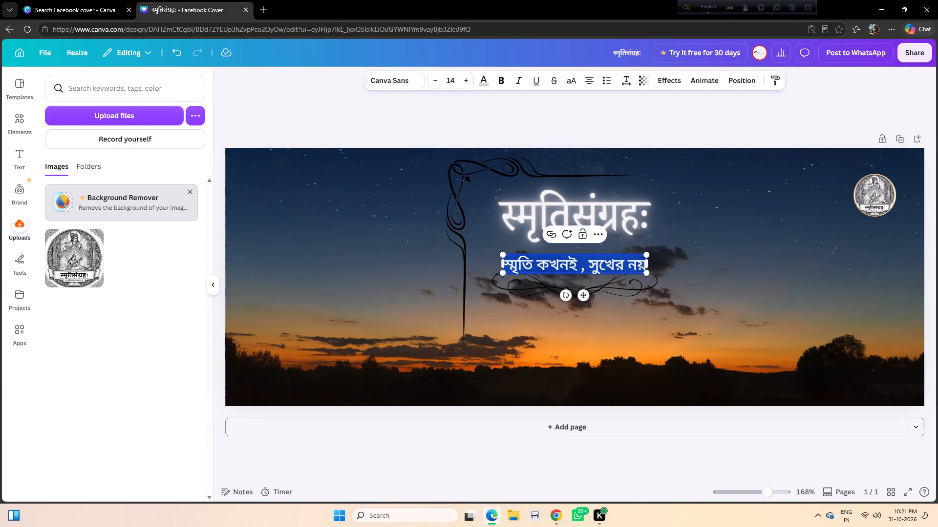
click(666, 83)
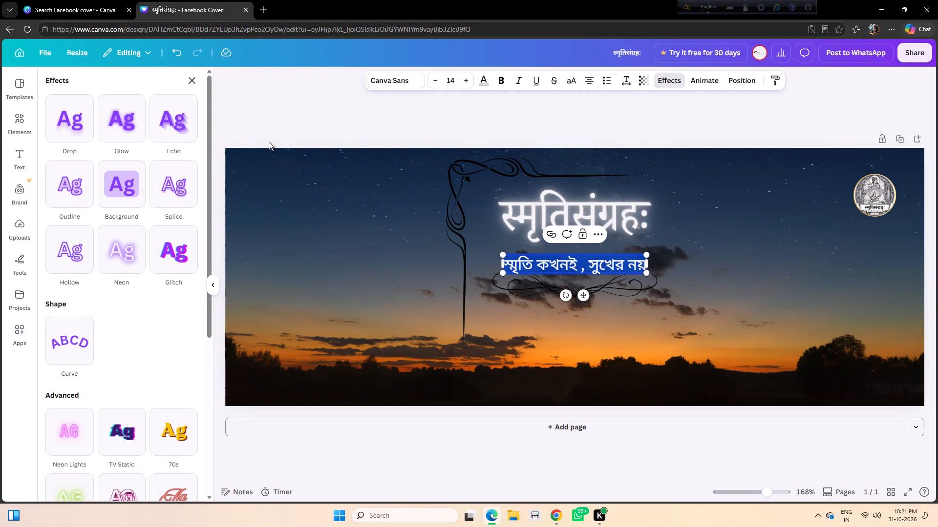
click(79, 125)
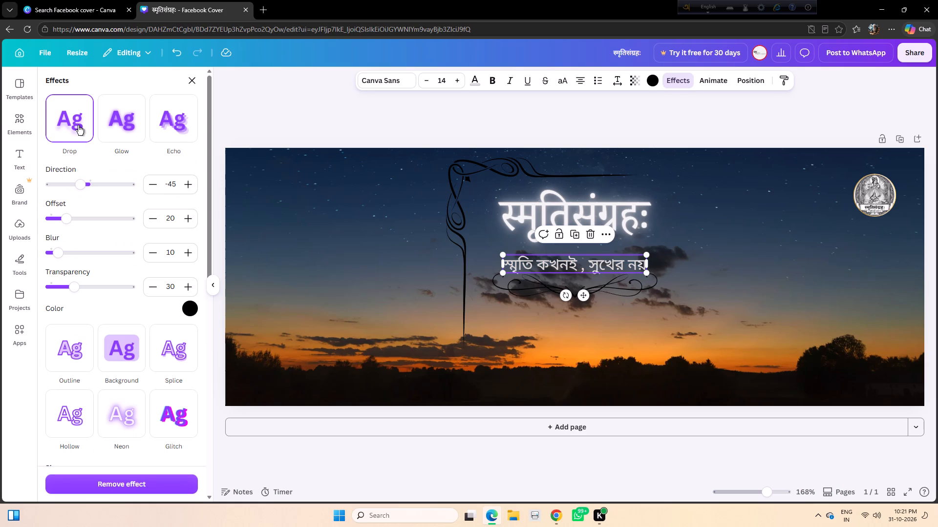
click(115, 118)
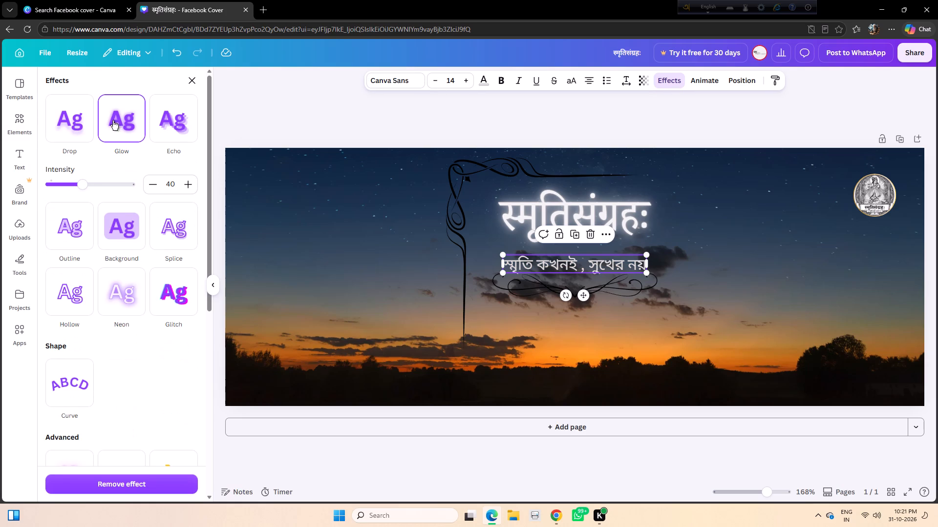
Compare the Cosmic and Pixel effects on the whole Bengali subheading, keep Cosmic at intensity 86, and deselect the text.
double_click(555, 262)
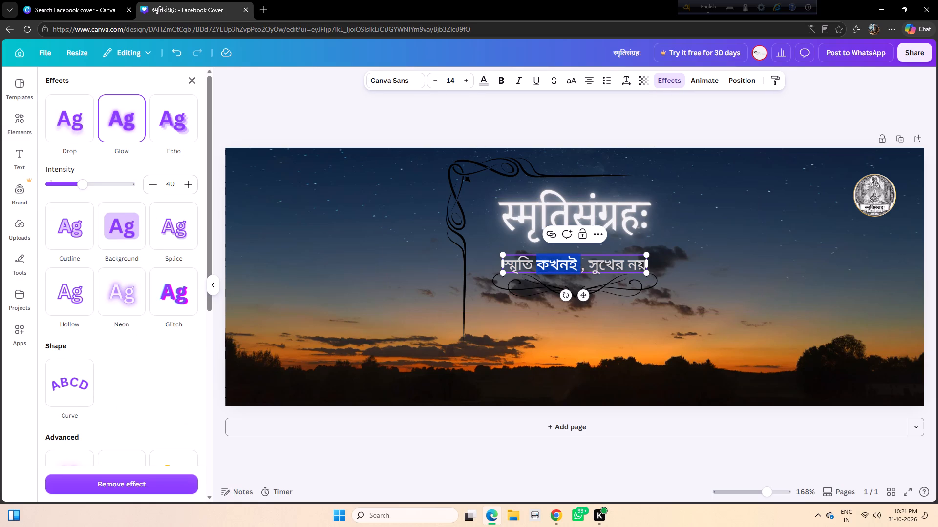
key(ctrl+a)
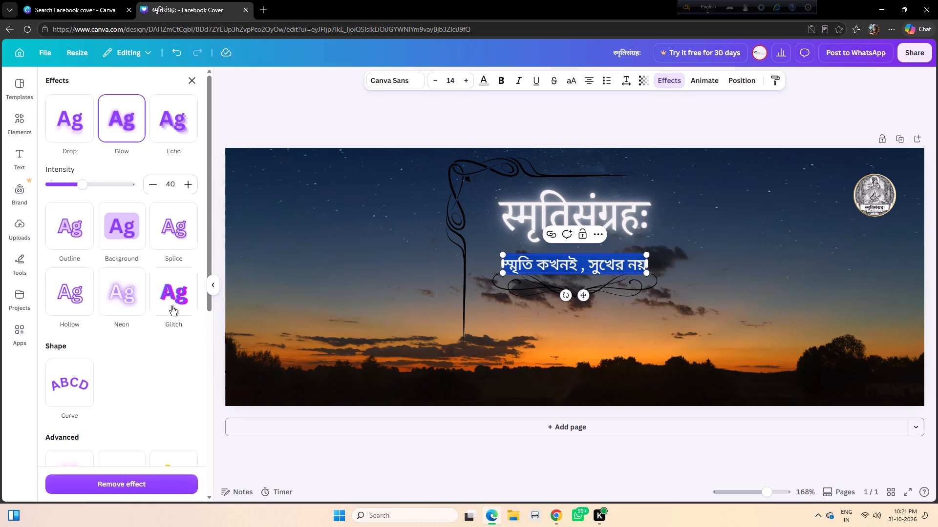
scroll(130, 313, down, 6)
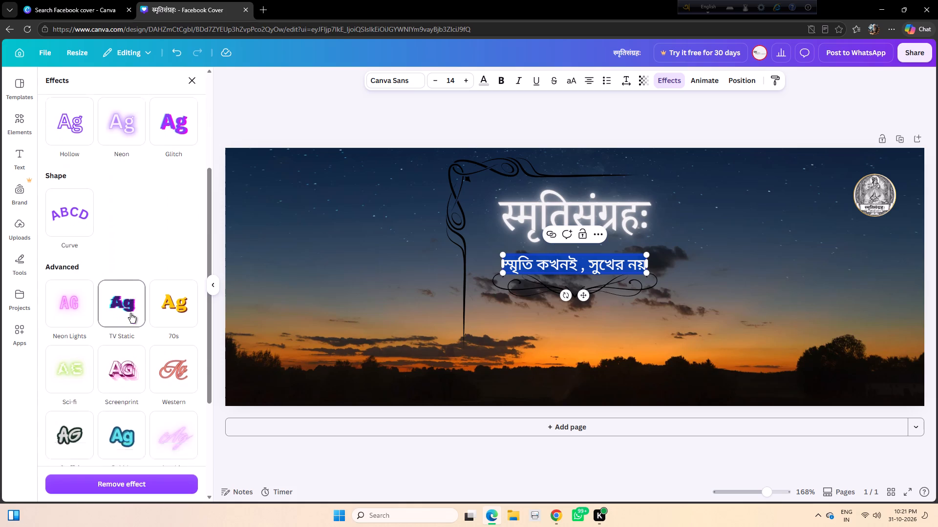
scroll(129, 315, down, 4)
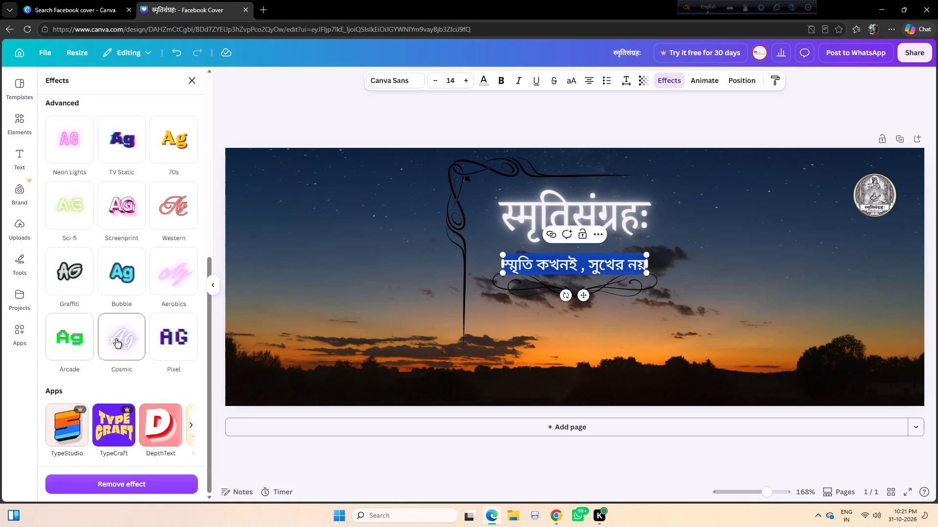
click(116, 339)
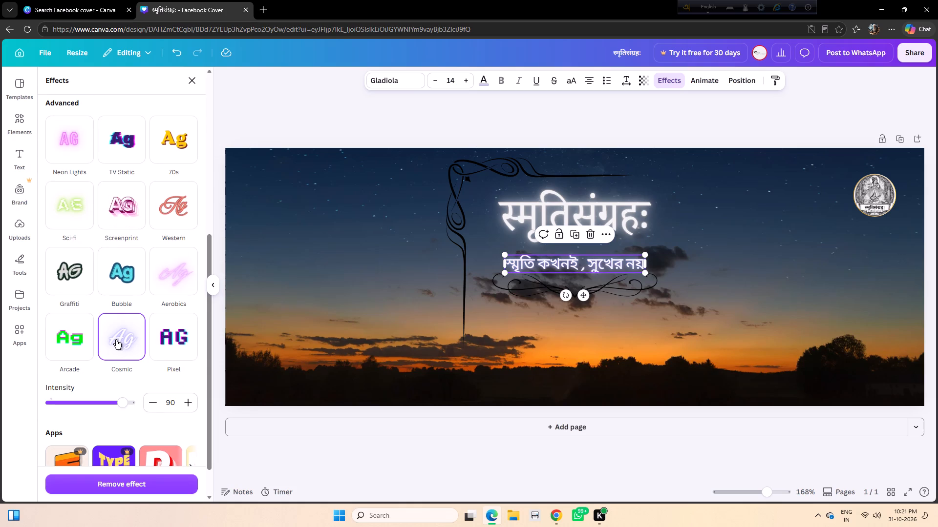
click(172, 341)
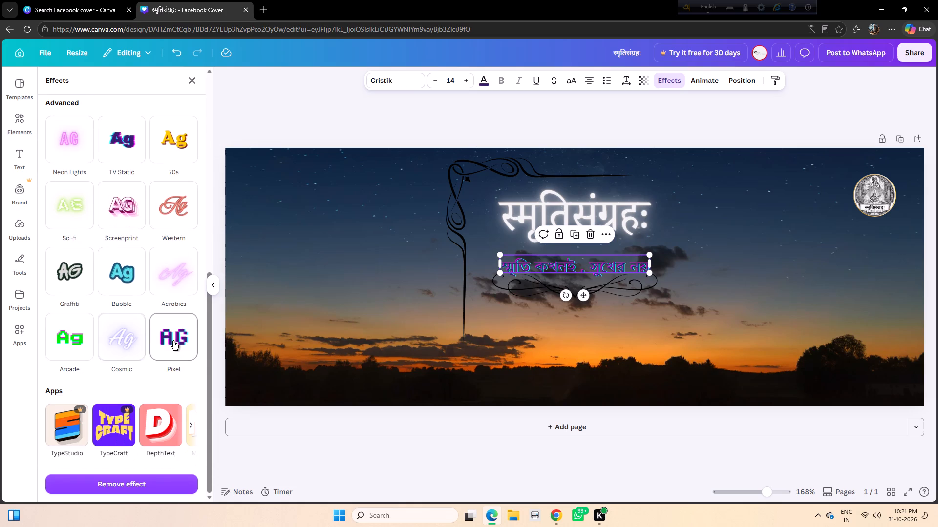
click(125, 341)
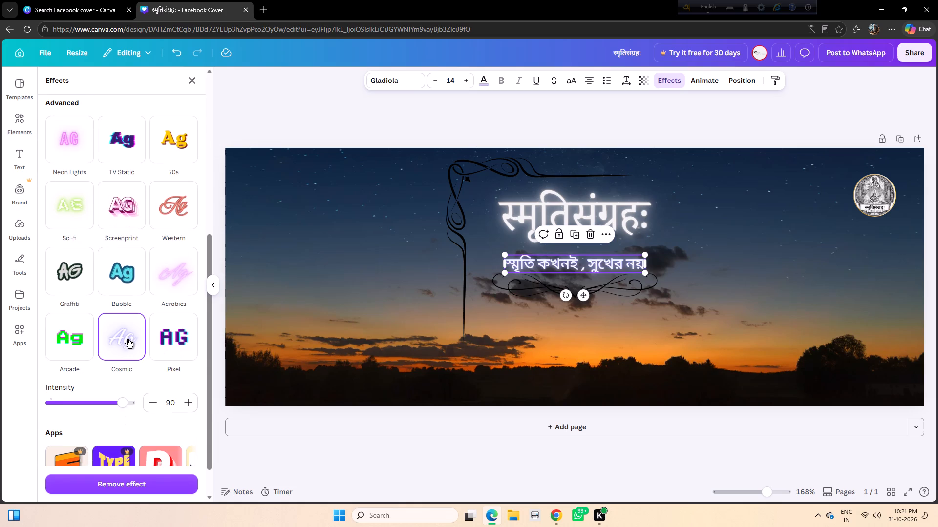
scroll(123, 366, down, 3)
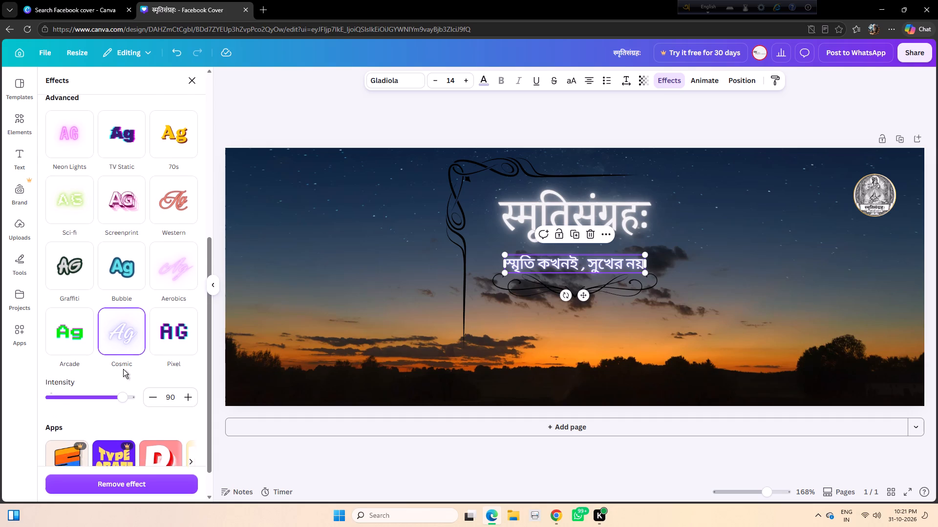
scroll(123, 369, down, 6)
click(121, 364)
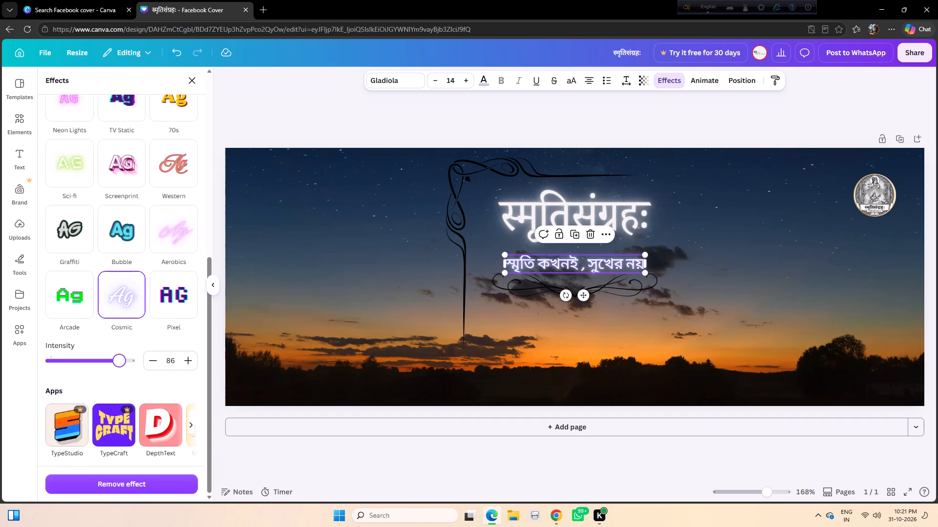
click(480, 469)
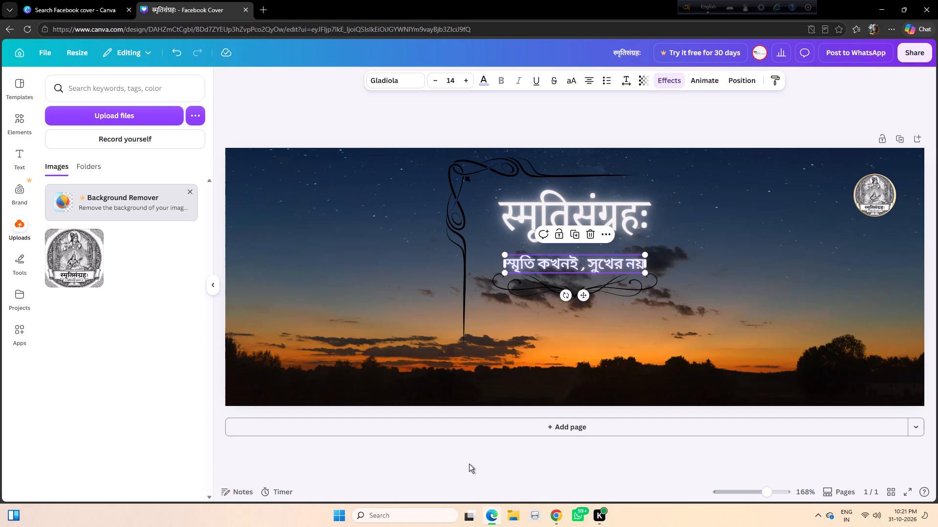
click(469, 464)
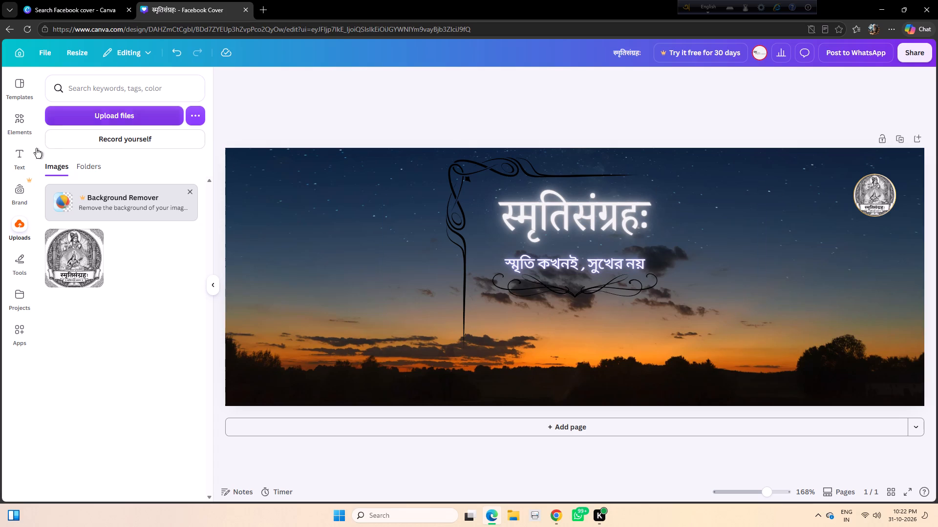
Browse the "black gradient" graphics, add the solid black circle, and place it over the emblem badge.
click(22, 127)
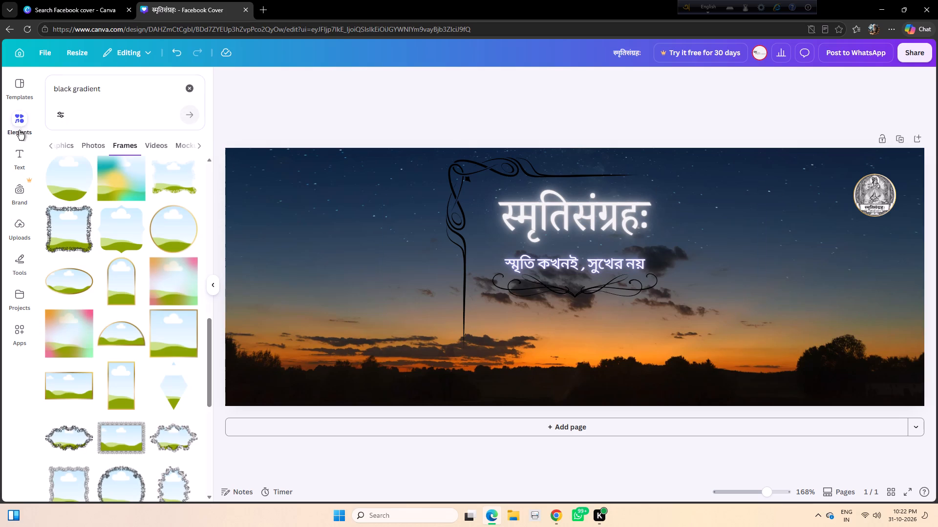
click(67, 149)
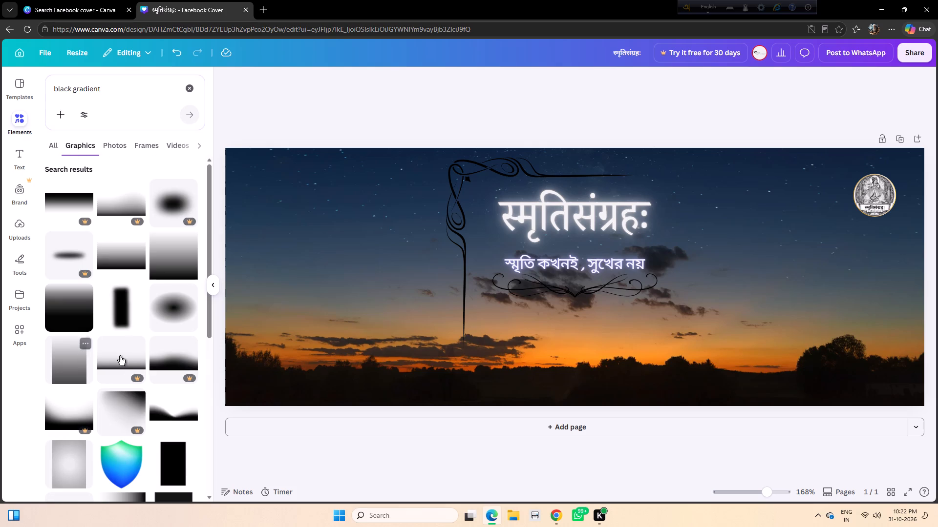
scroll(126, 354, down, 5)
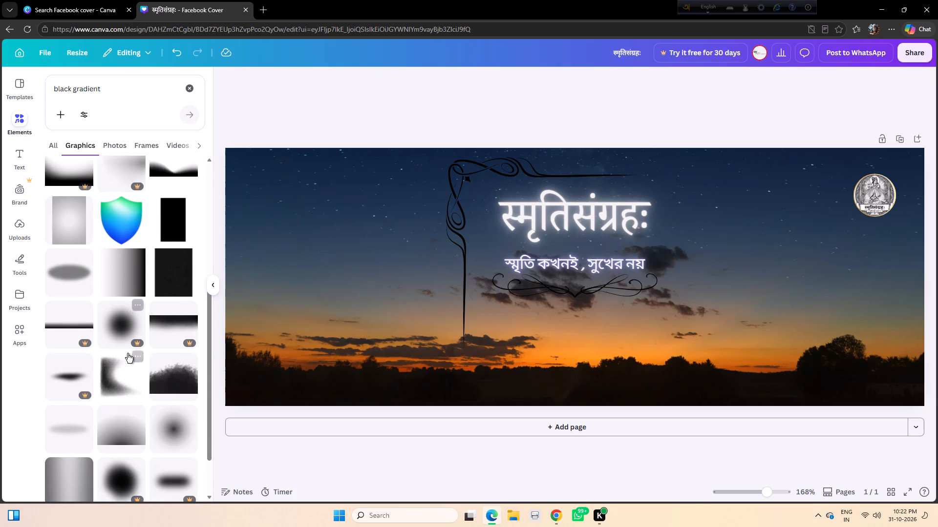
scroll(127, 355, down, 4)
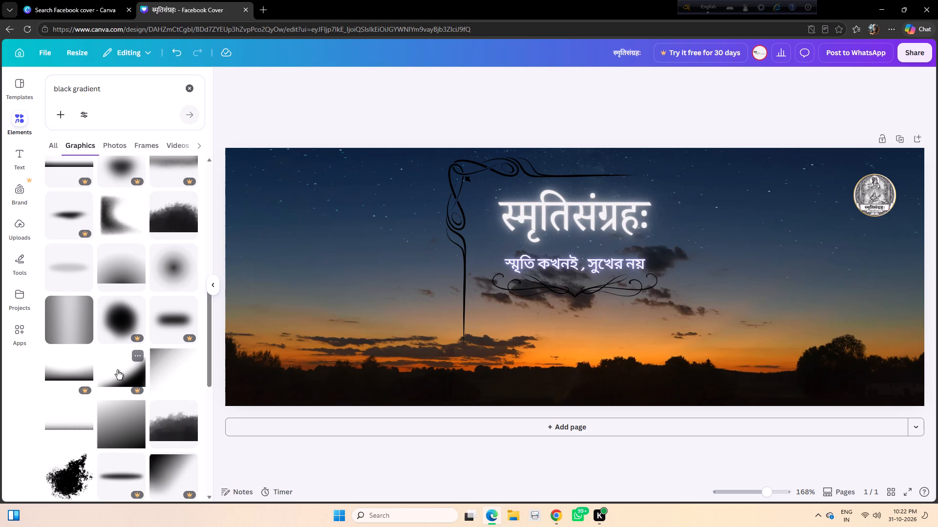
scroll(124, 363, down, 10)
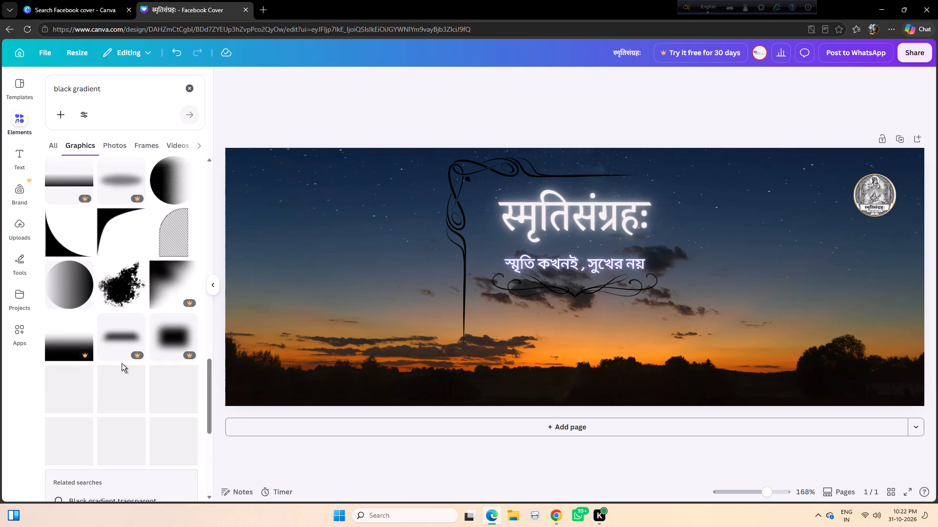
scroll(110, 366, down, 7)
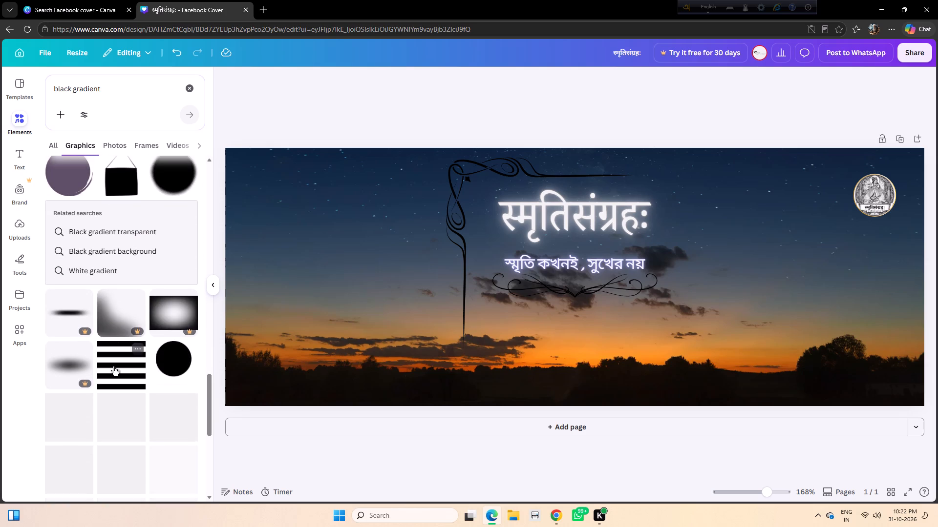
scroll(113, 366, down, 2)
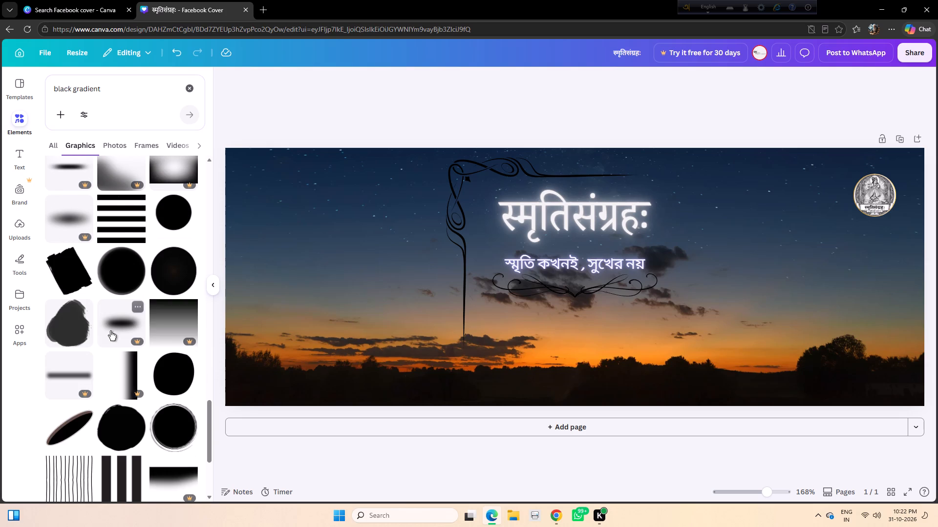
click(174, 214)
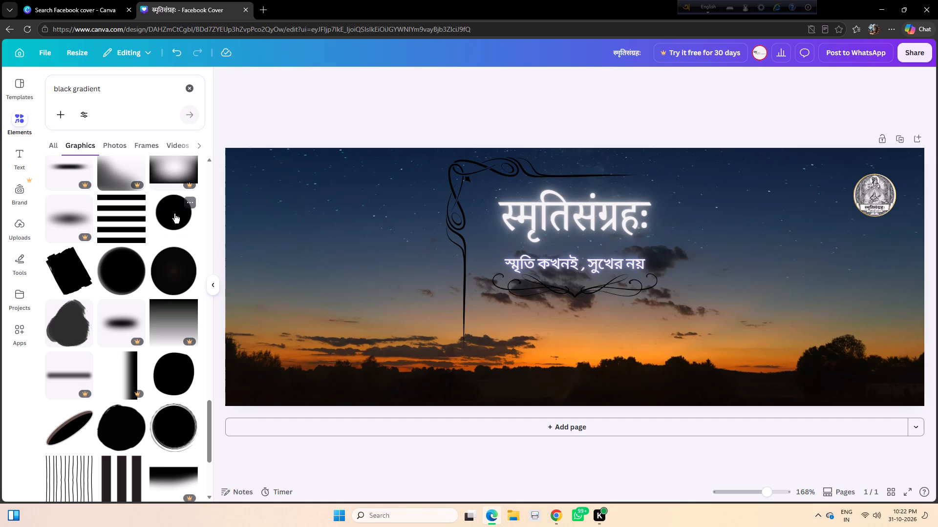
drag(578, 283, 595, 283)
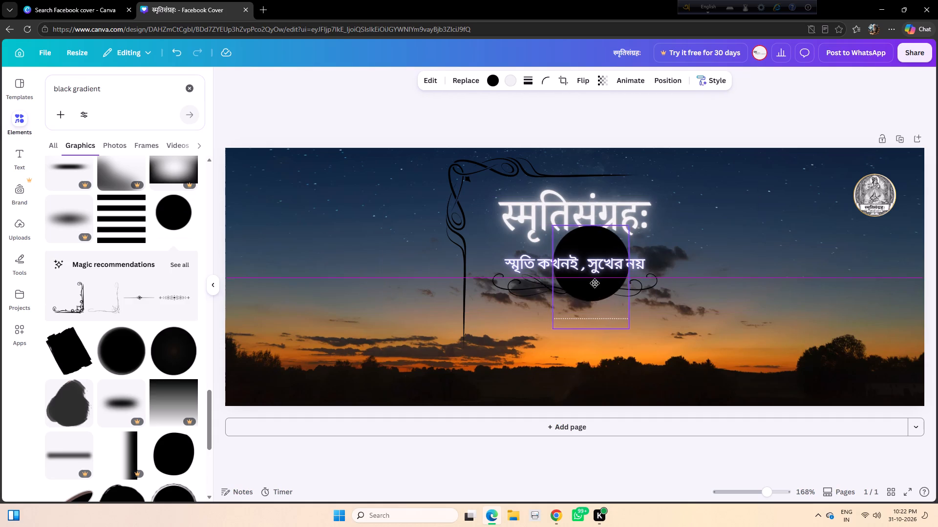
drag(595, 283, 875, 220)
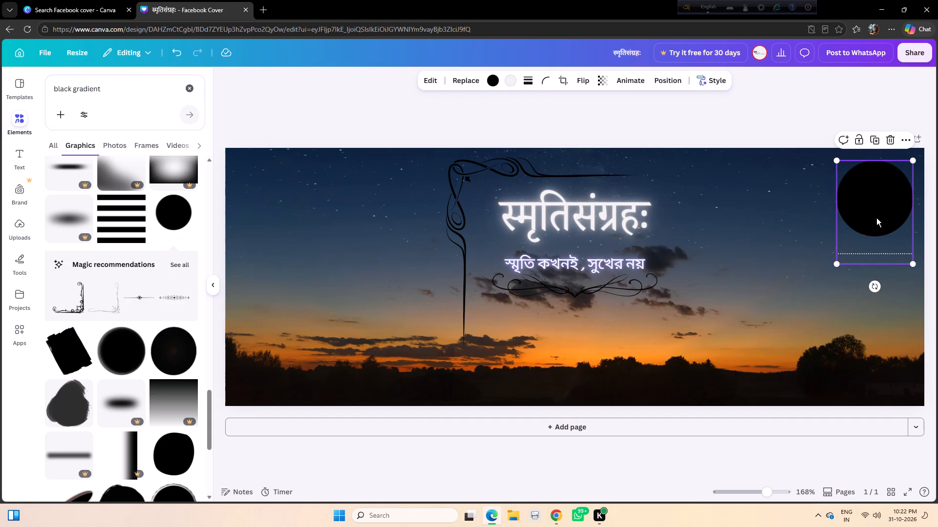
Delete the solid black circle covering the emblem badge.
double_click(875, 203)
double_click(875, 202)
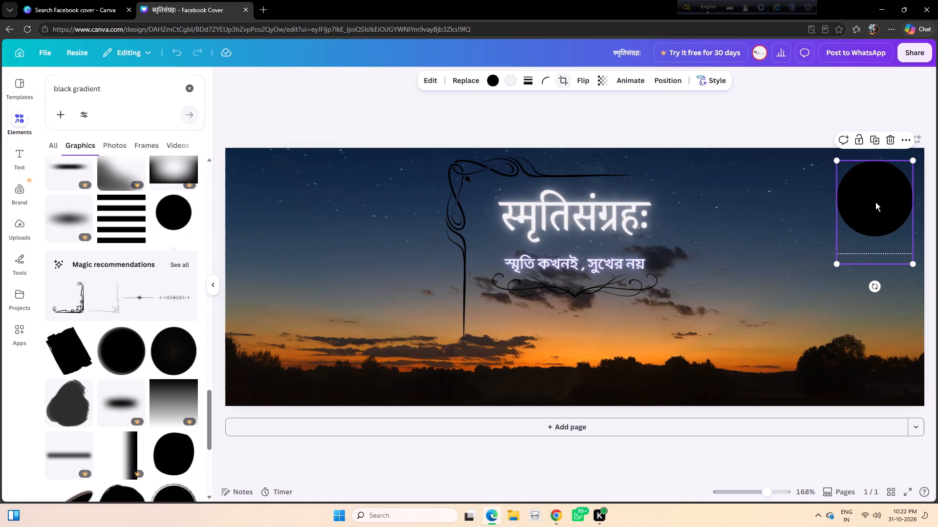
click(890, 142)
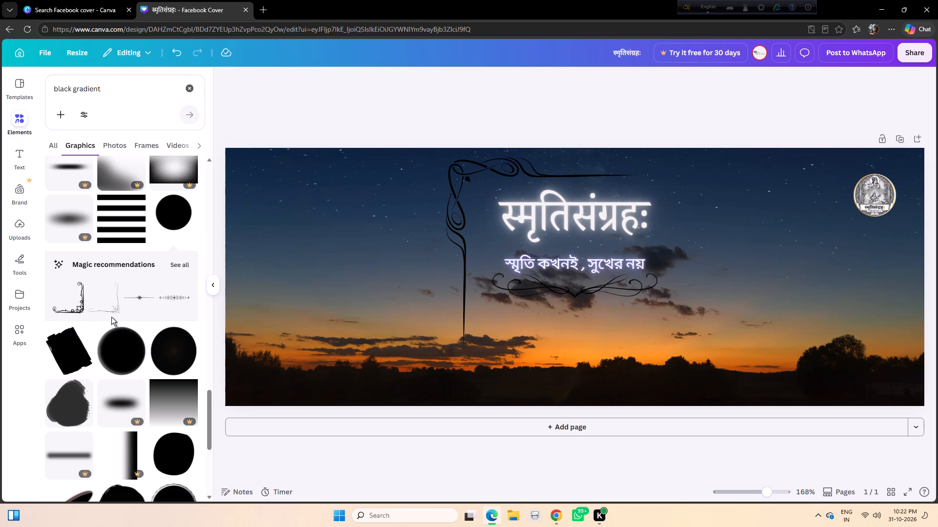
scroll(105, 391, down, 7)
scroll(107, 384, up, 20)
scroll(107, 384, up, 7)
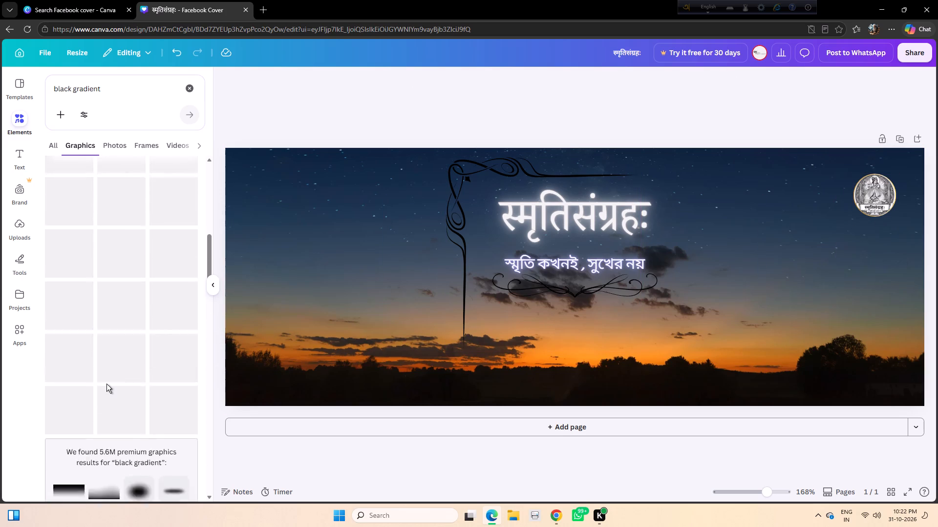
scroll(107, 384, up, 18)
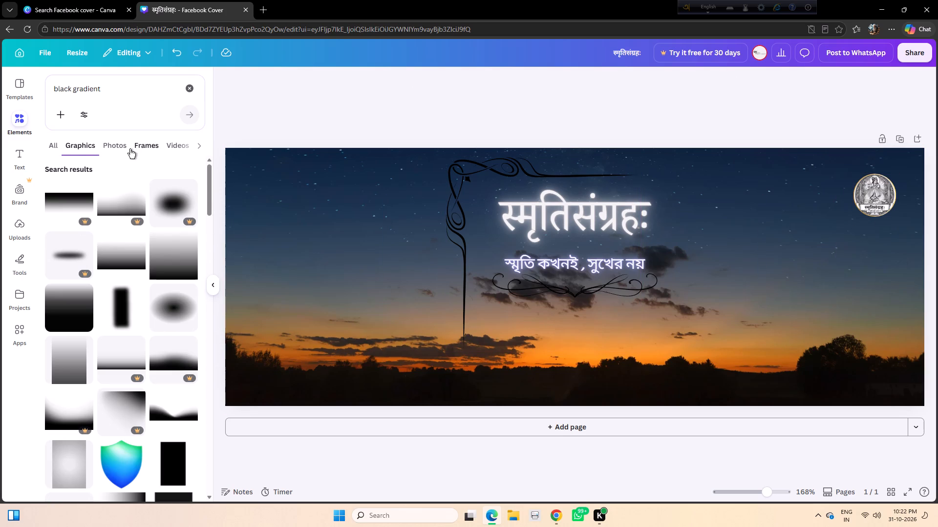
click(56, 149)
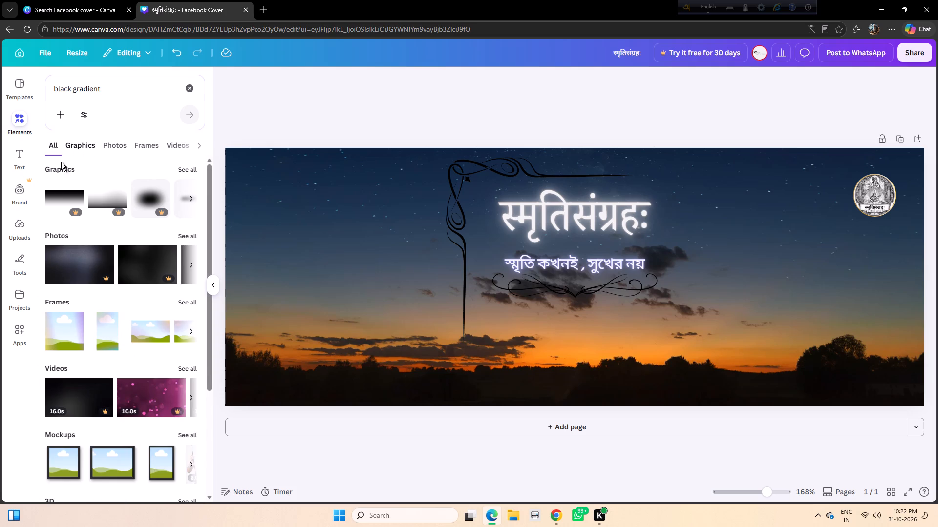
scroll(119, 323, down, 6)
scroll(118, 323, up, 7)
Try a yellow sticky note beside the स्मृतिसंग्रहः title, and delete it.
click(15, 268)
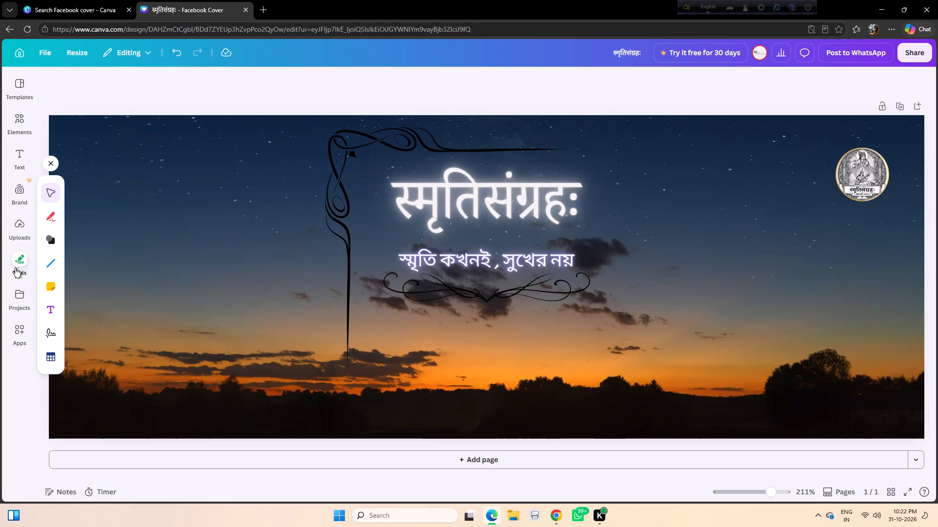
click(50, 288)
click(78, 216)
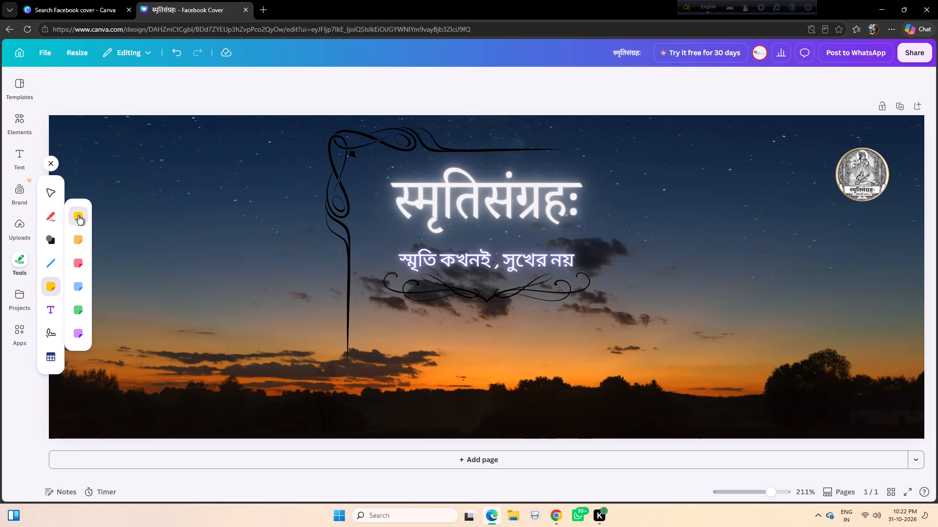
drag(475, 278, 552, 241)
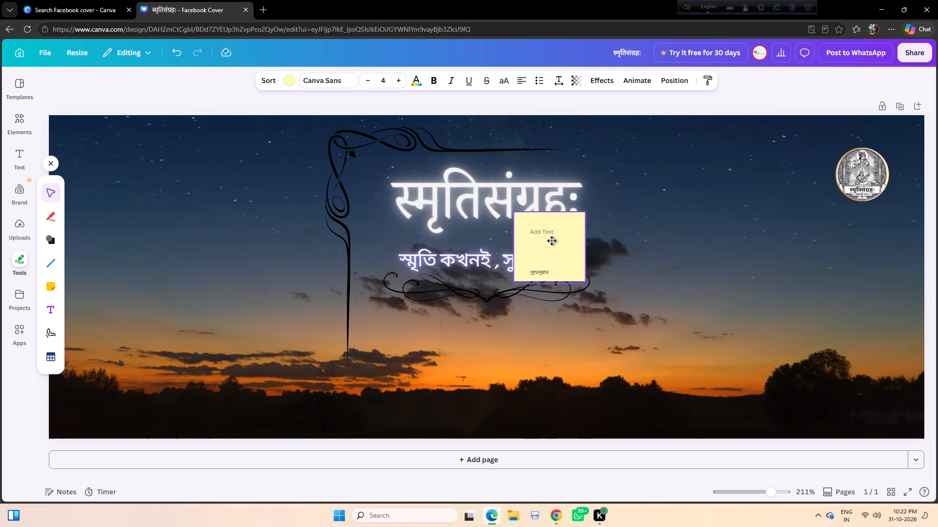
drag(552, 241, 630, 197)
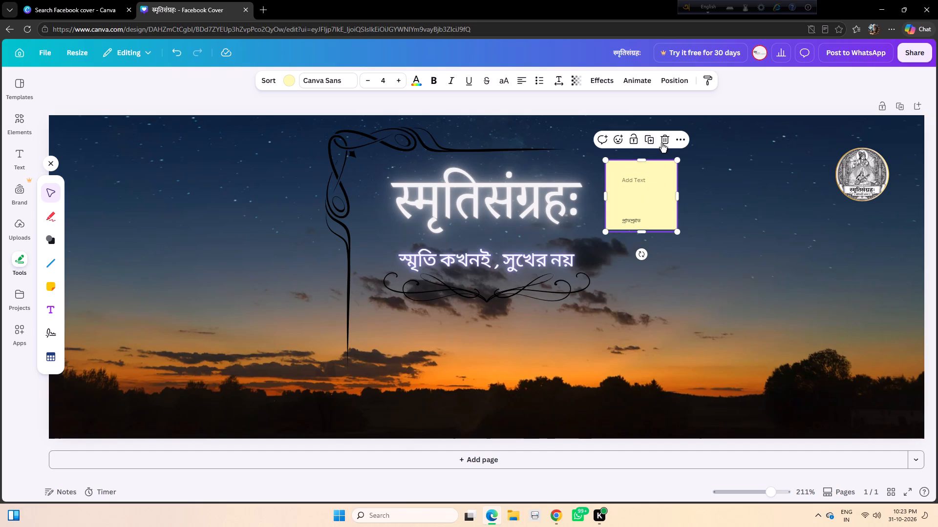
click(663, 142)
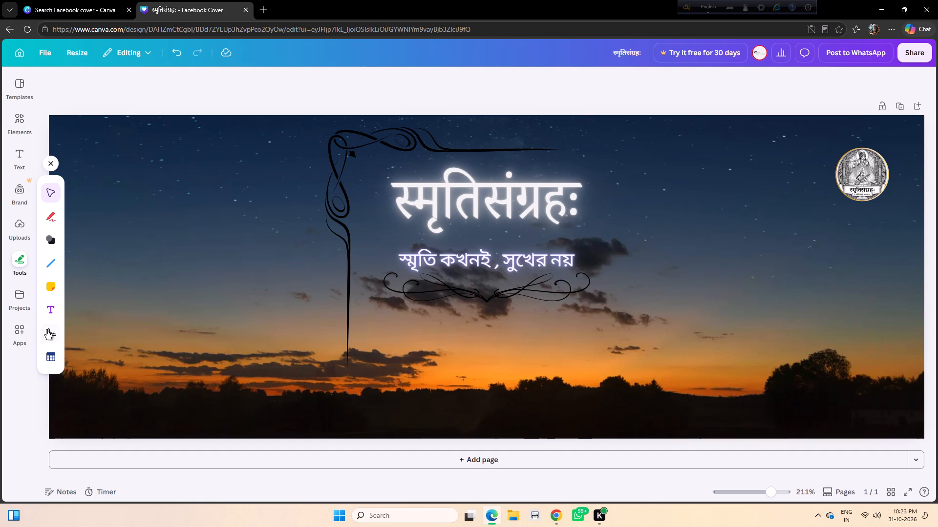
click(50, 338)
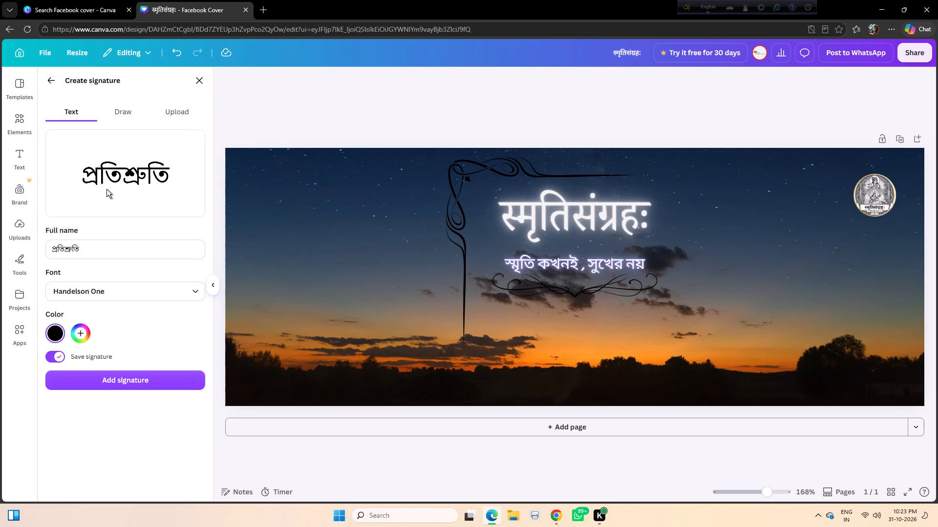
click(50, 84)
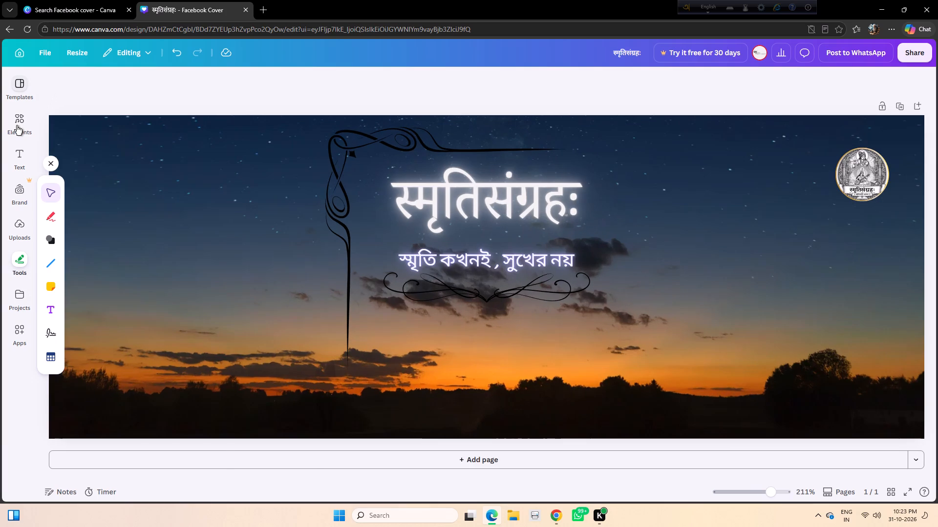
Add a new subheading text box and place it horizontally centred near the bottom of the cover, over the dark treeline.
click(17, 125)
click(20, 155)
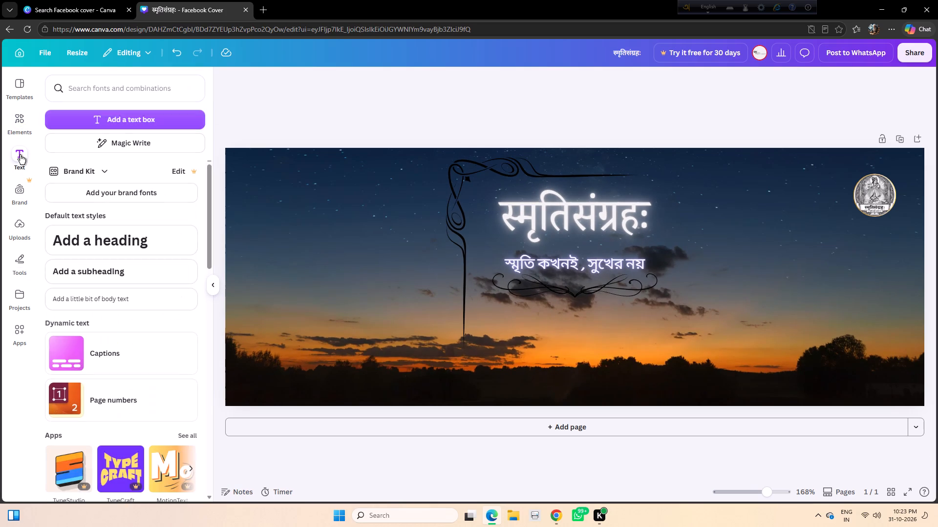
click(111, 272)
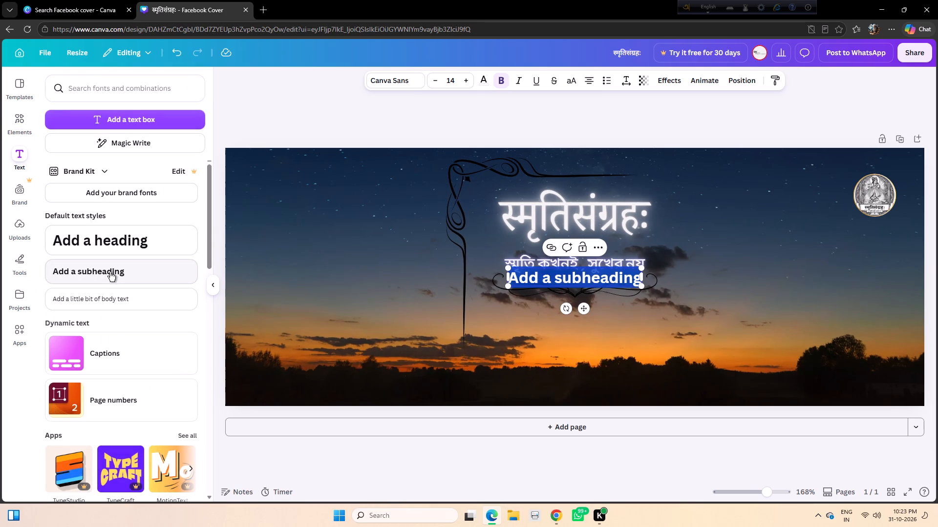
drag(554, 282, 555, 336)
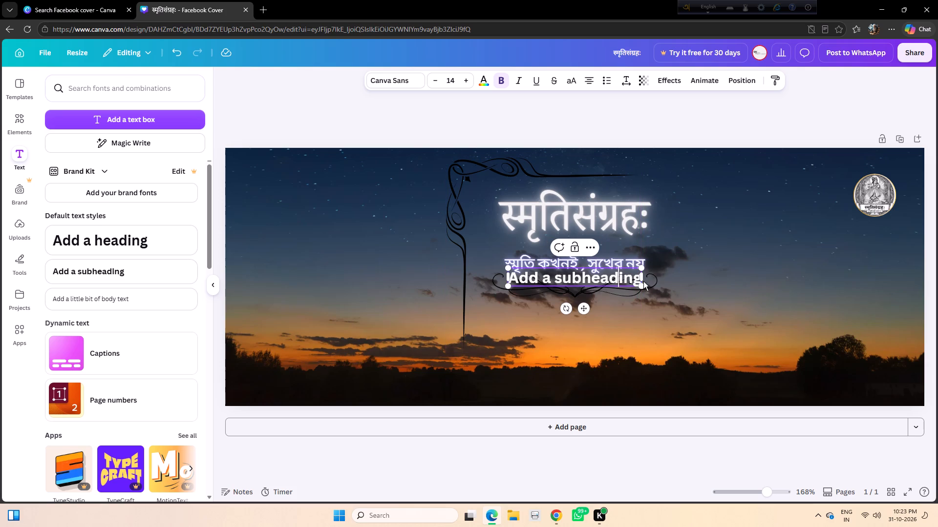
drag(641, 286, 641, 295)
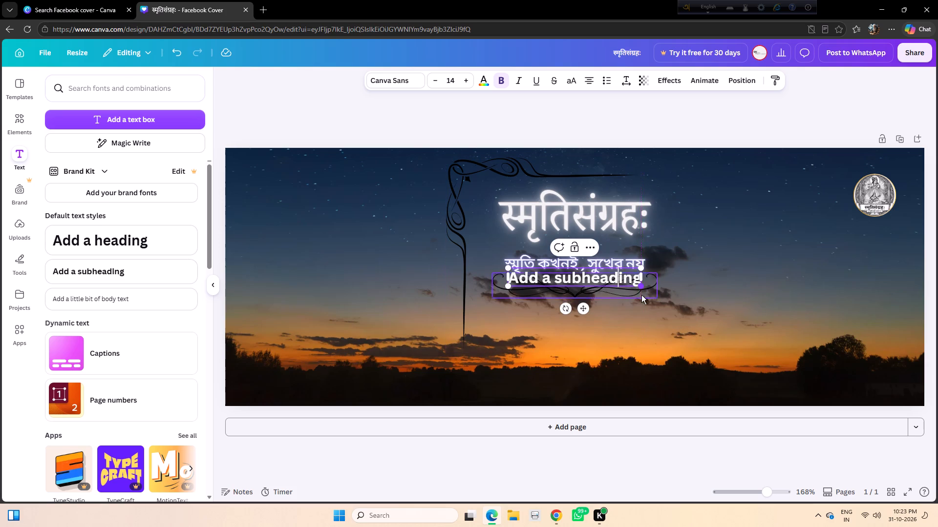
drag(582, 308, 584, 398)
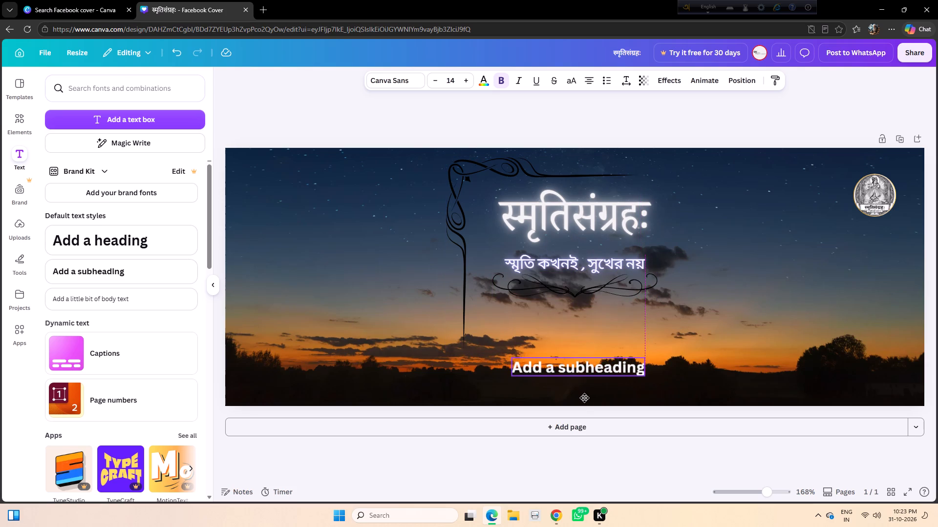
drag(584, 398, 580, 400)
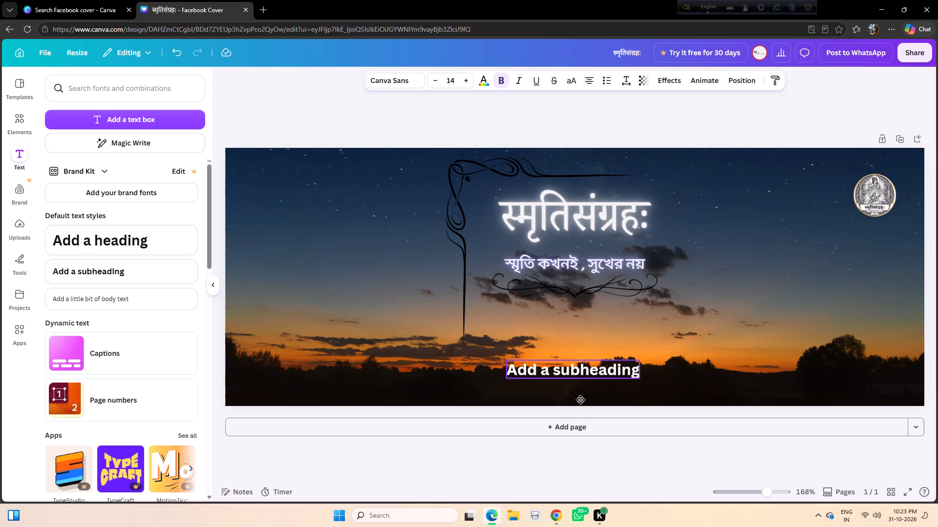
drag(580, 400, 582, 399)
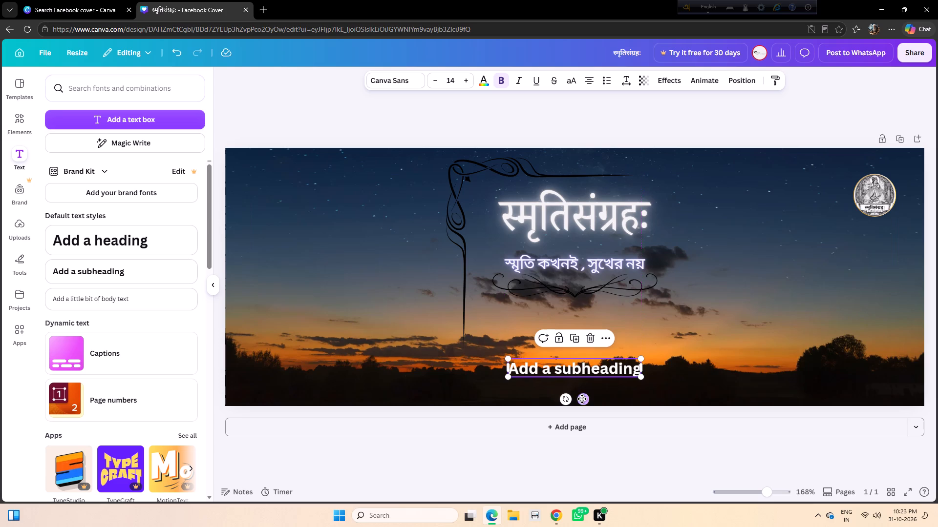
Clear the placeholder text in the new subheading box at the bottom of the cover.
click(567, 369)
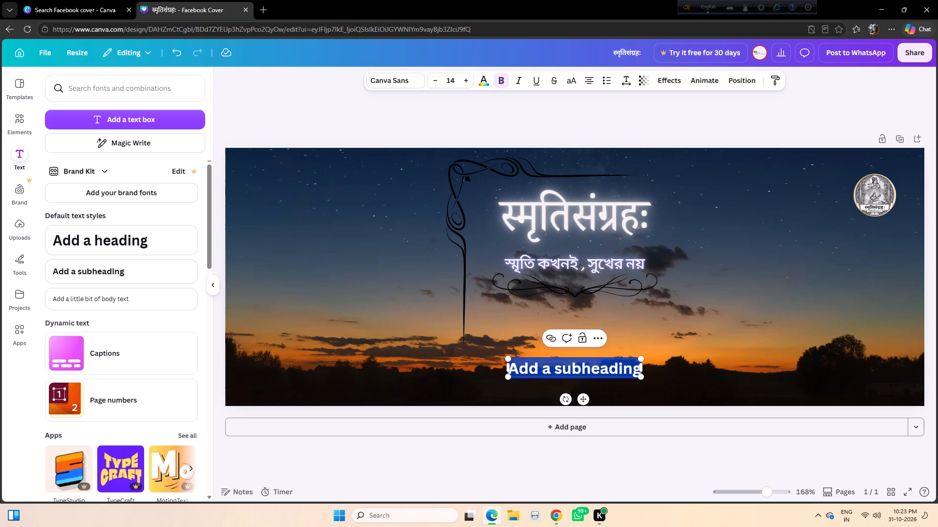
key(BackSpace)
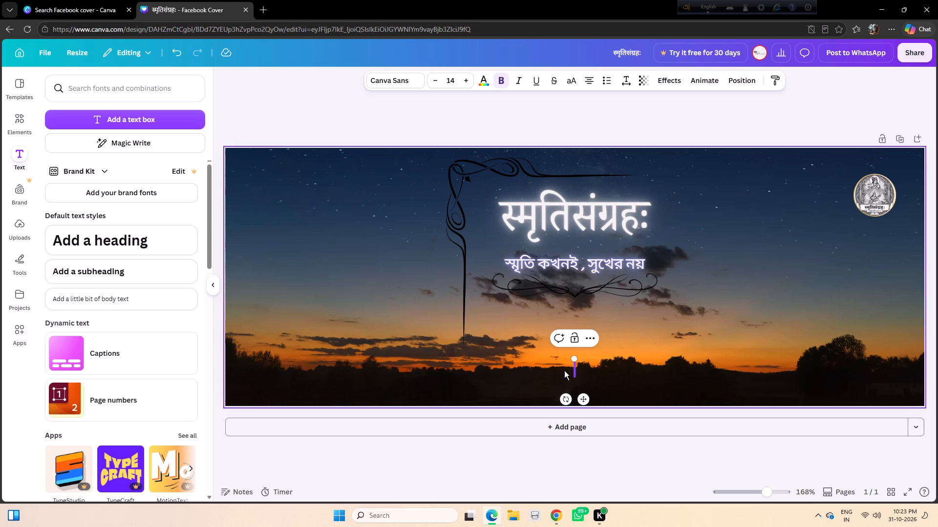
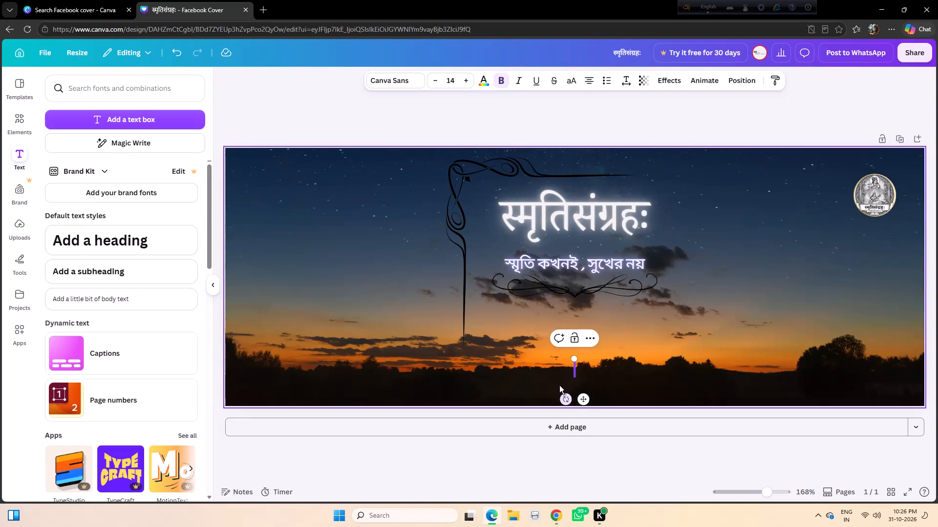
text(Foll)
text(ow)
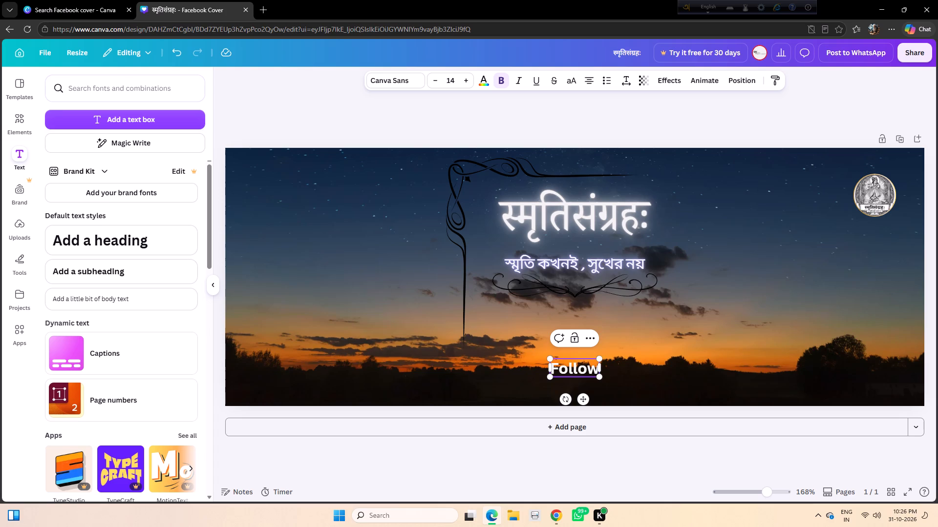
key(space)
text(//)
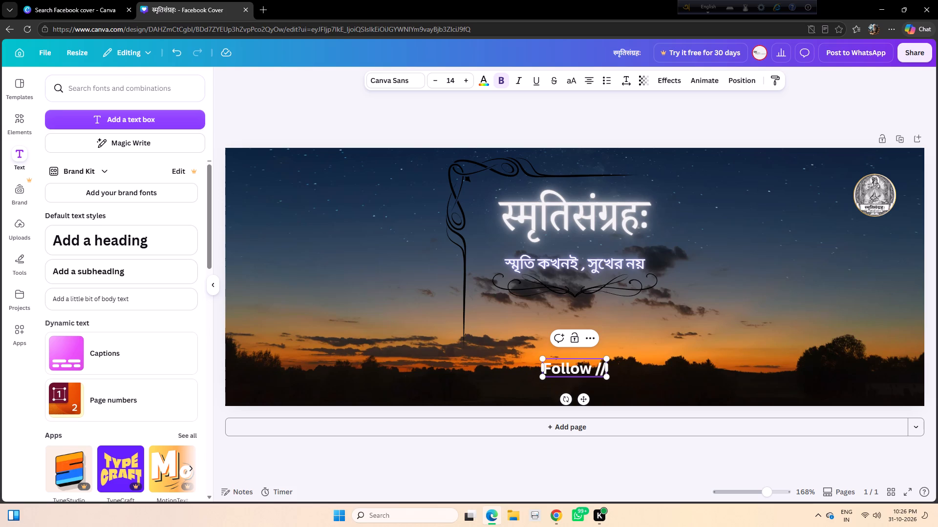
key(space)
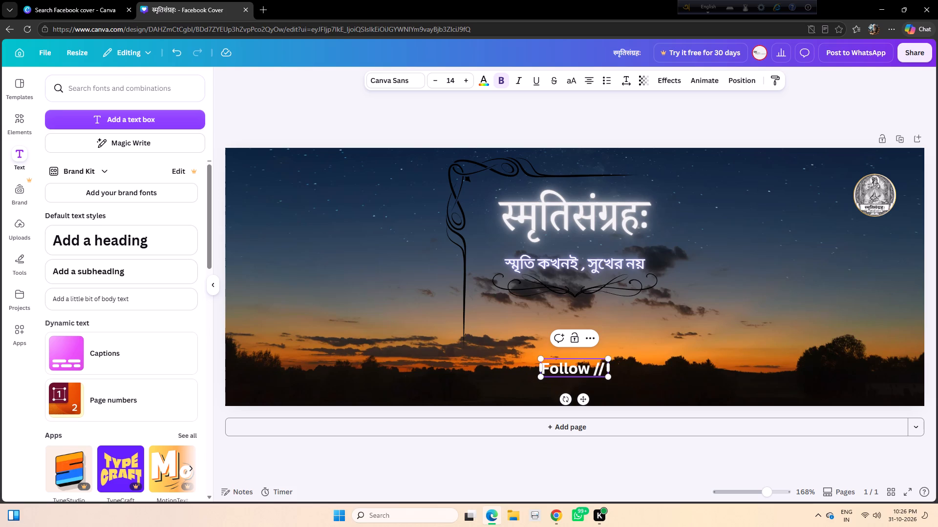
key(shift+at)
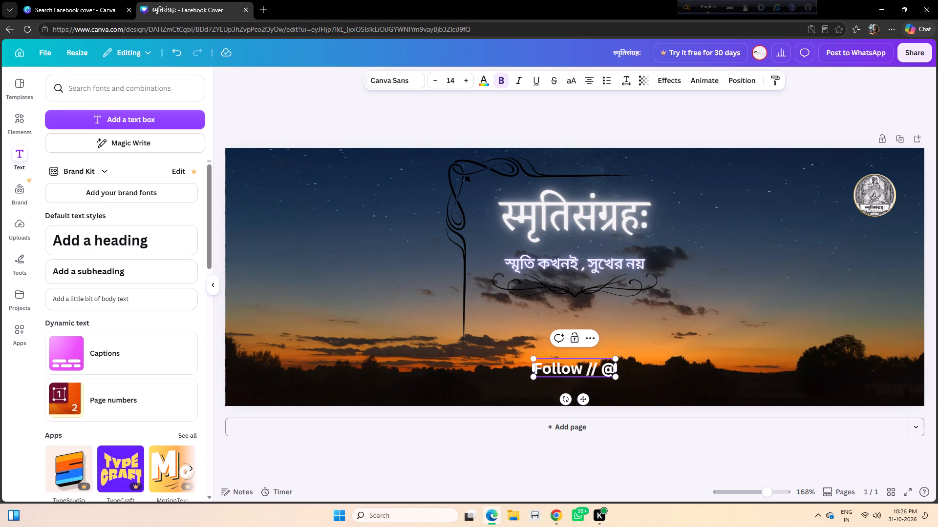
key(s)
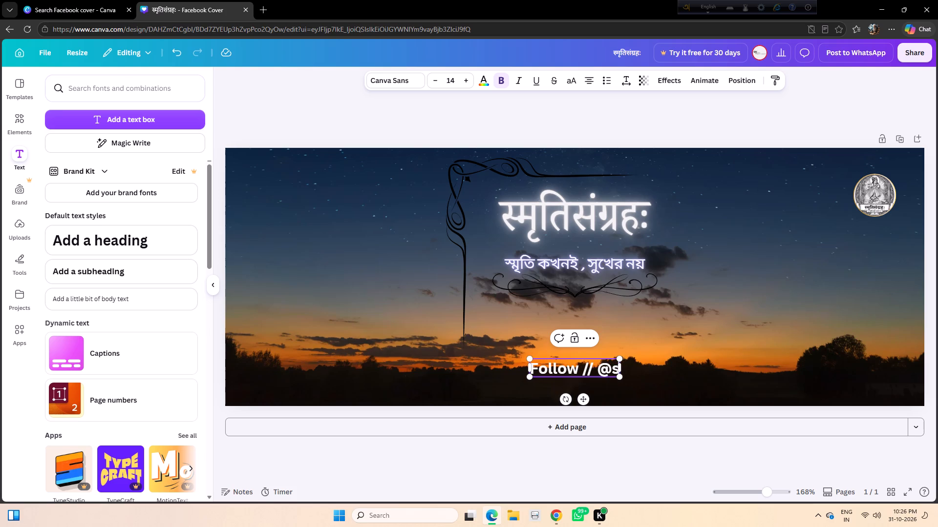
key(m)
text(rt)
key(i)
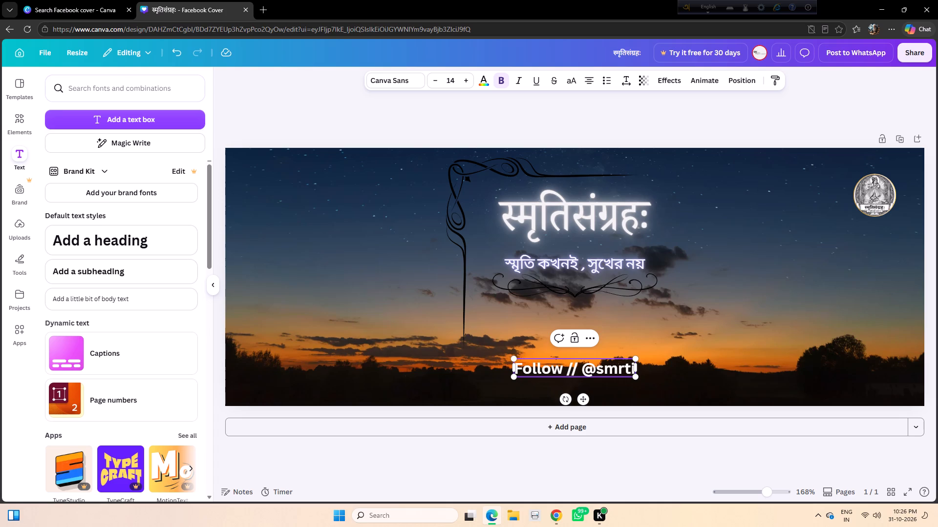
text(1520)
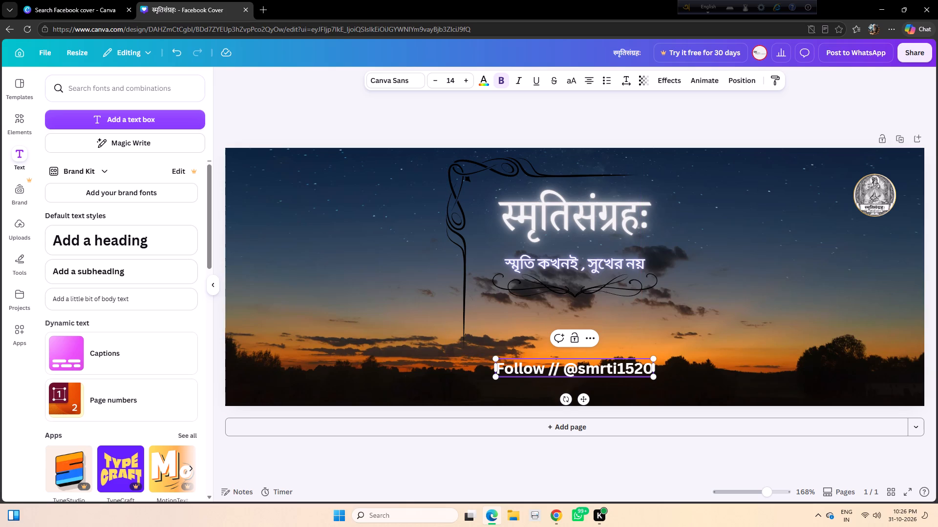
Shrink the Follow line to font size 12.4 and centre it horizontally, slightly lower over the treeline.
drag(654, 377, 637, 368)
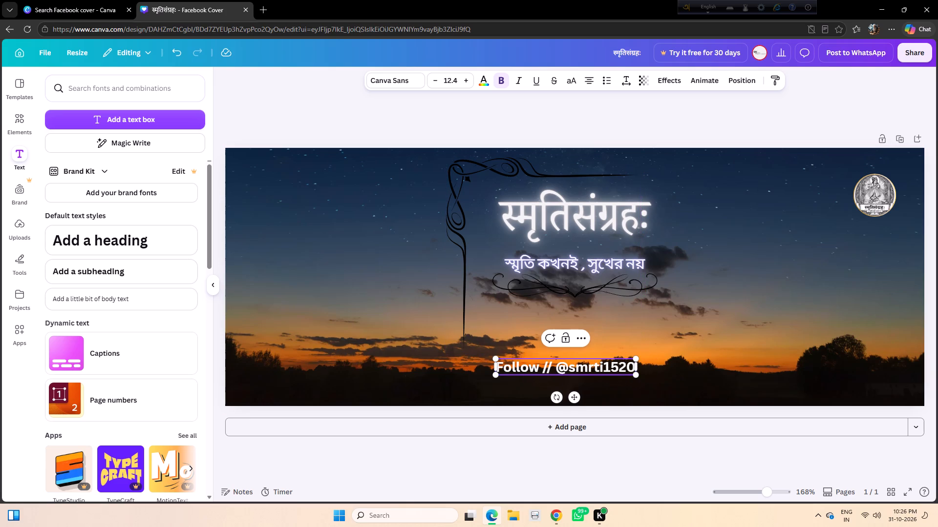
drag(572, 368, 581, 375)
click(592, 385)
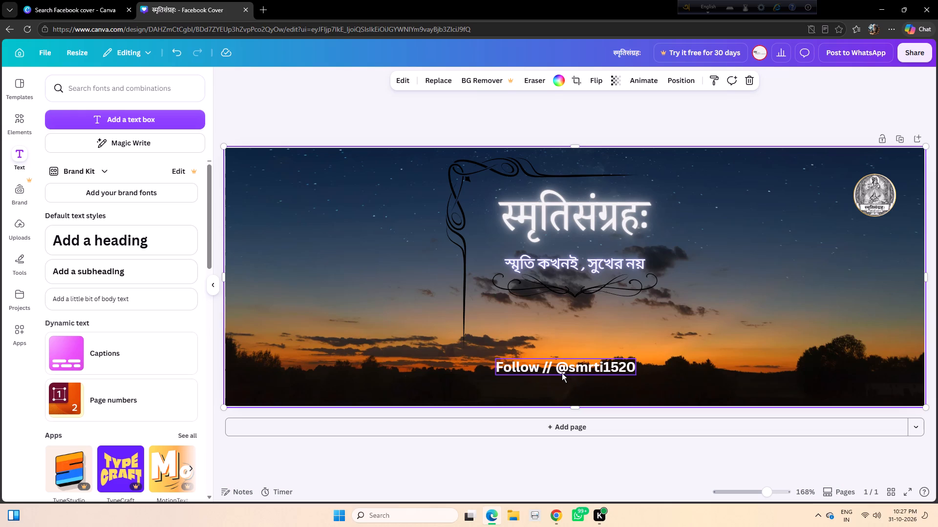
drag(562, 368, 574, 375)
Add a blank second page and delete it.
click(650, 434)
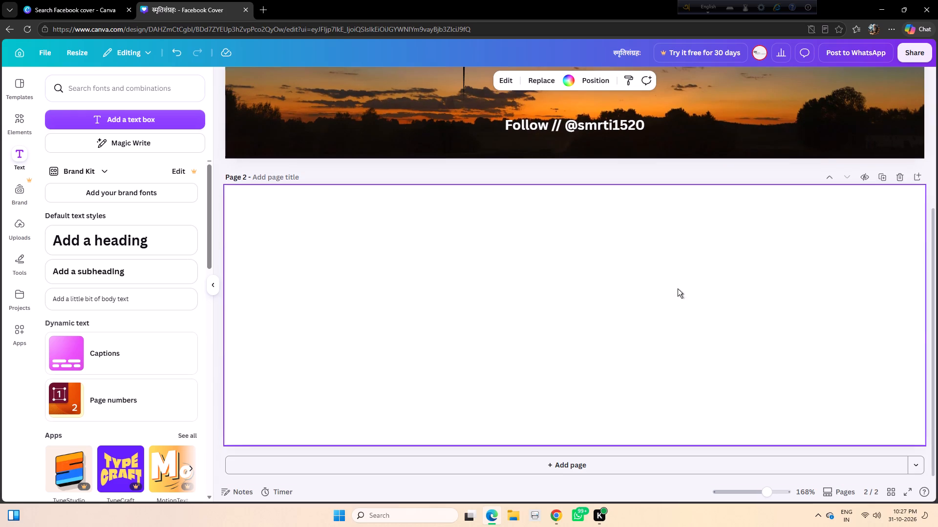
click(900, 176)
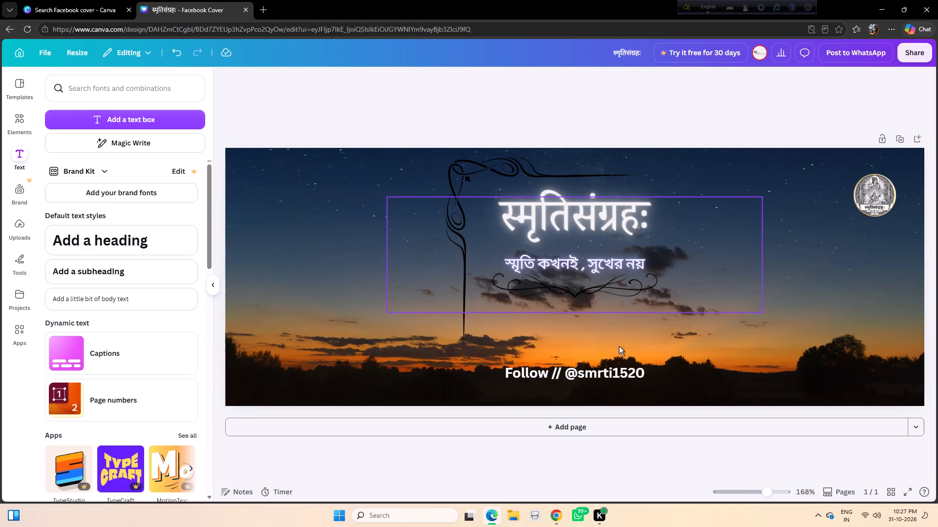
Reduce the font size of the whole Follow line to 10.4.
click(591, 370)
double_click(590, 371)
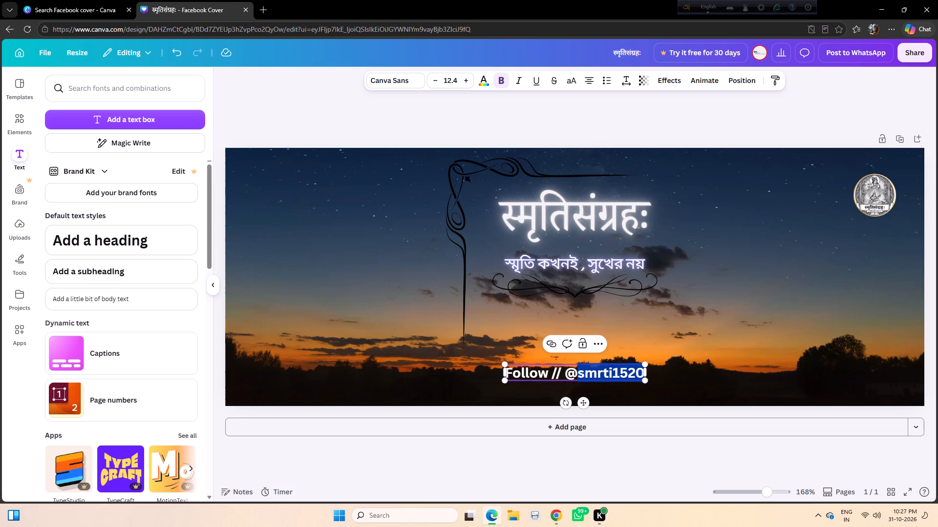
key(ctrl+a)
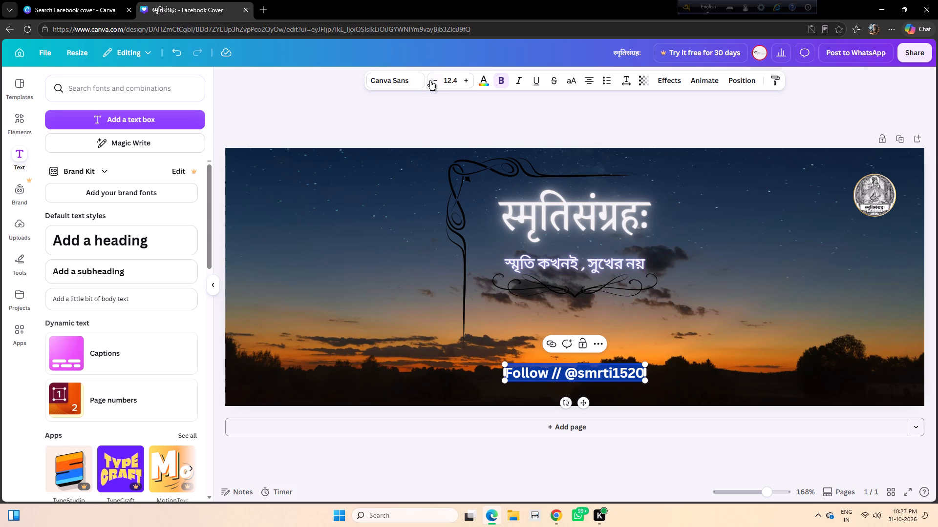
double_click(436, 84)
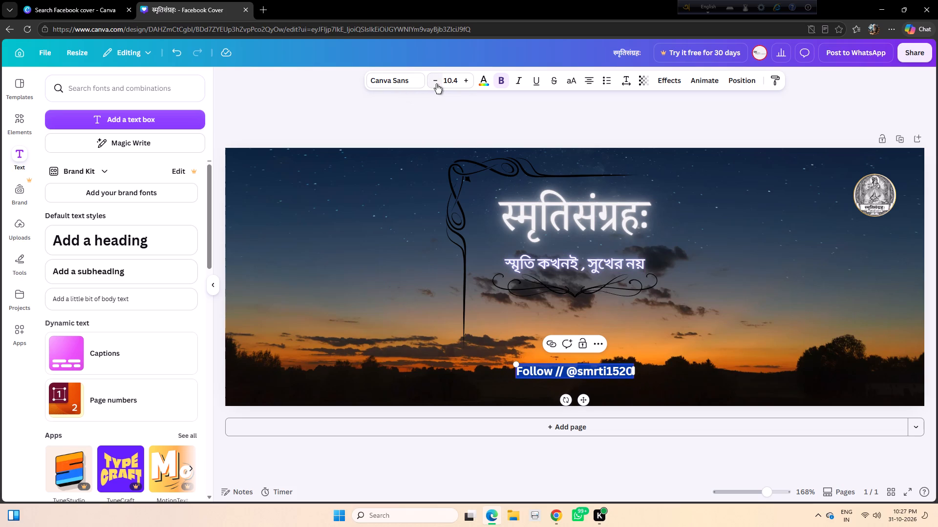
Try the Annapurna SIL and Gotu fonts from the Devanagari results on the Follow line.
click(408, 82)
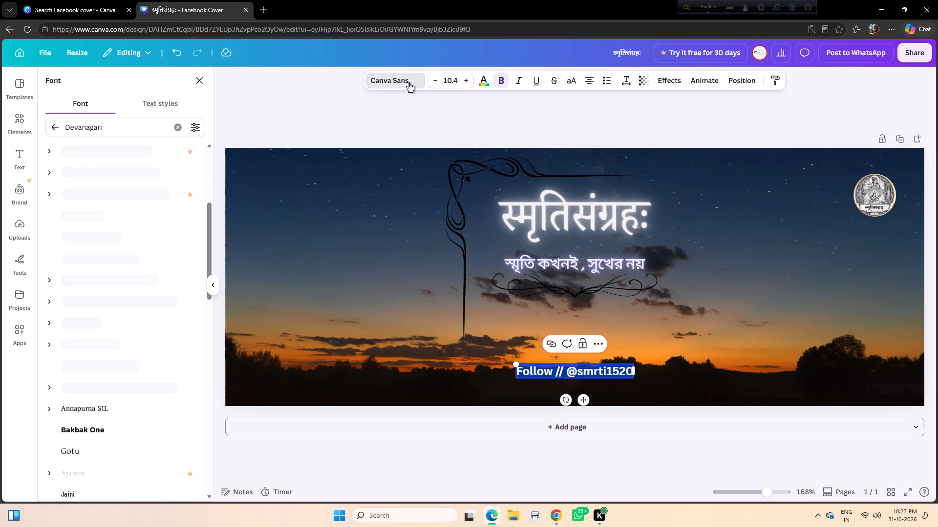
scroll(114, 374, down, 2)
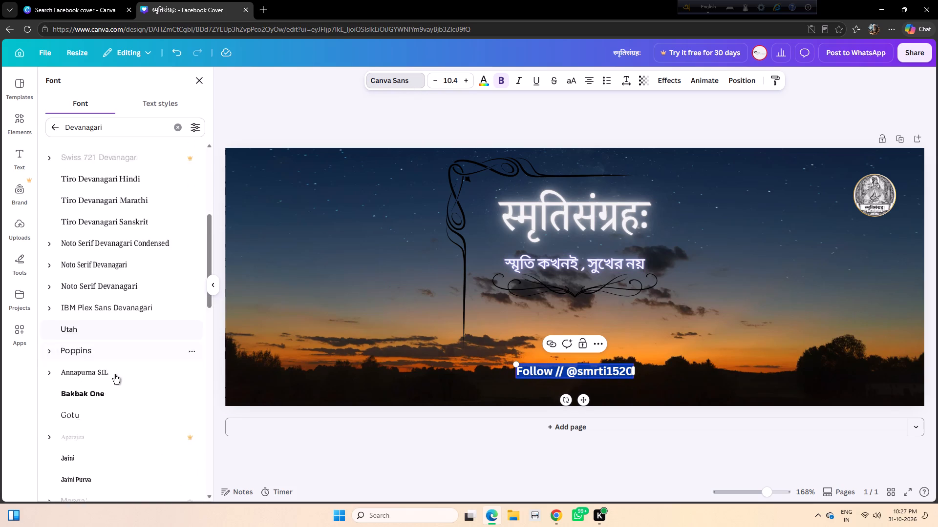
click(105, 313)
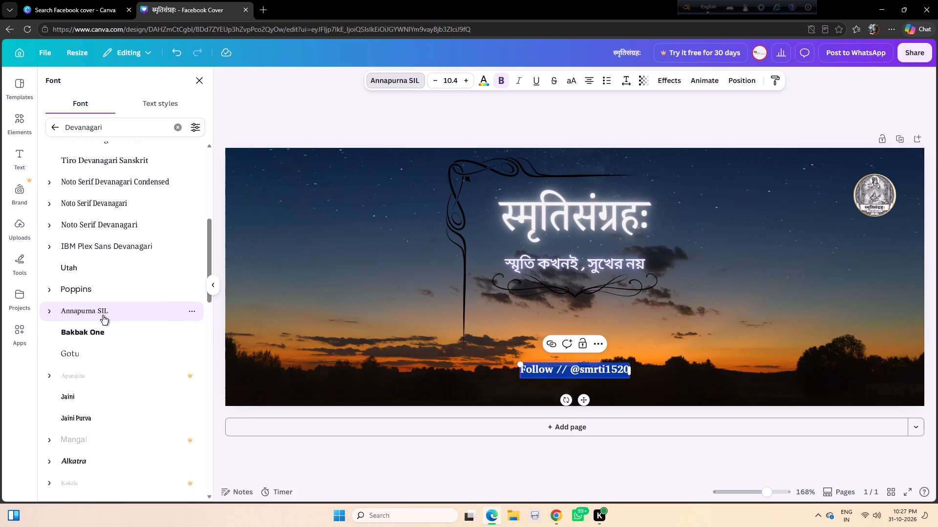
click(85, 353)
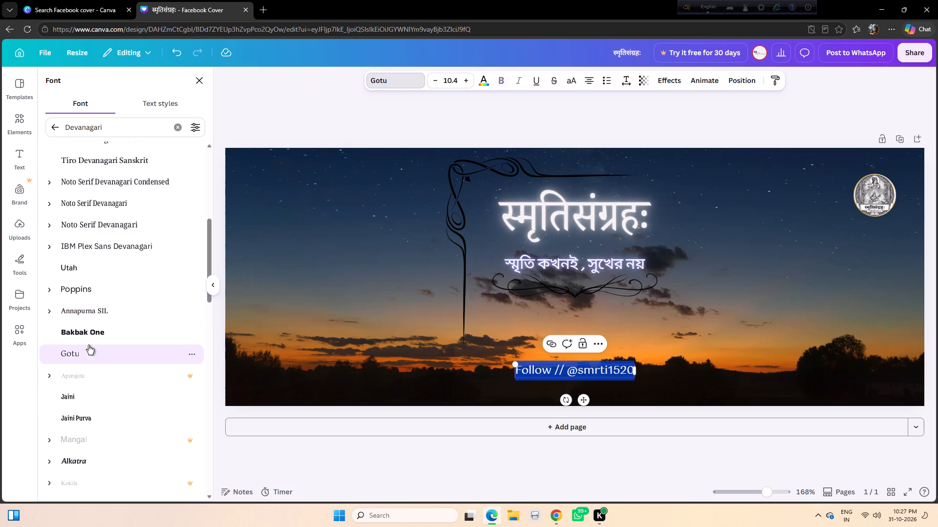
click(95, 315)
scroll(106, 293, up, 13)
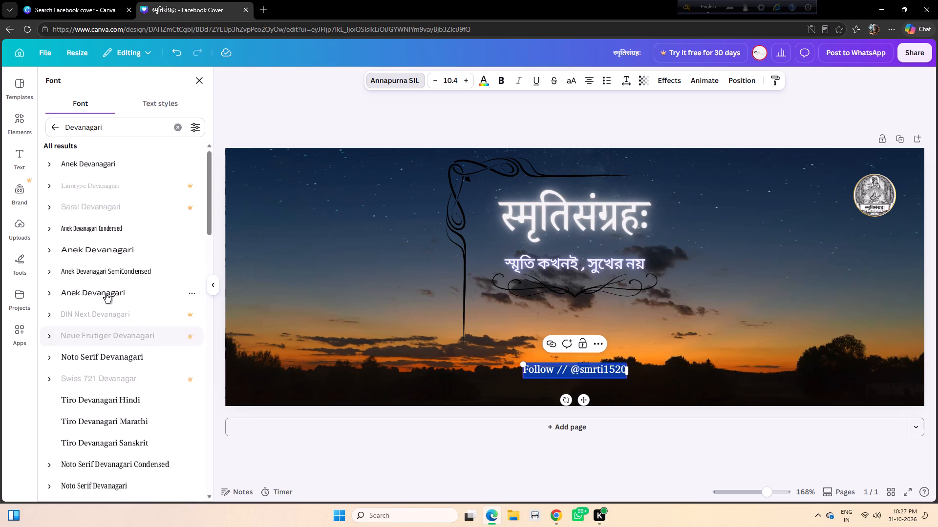
Compare Magnolia Script, Glacial Indifference, DM Sans and Gladiola on the Follow line, and set it in Magnolia Script.
click(52, 129)
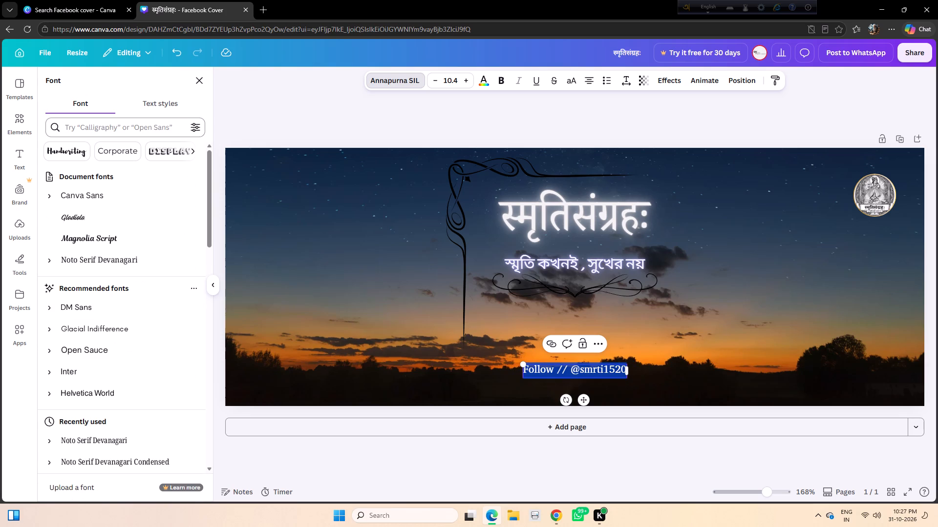
click(114, 236)
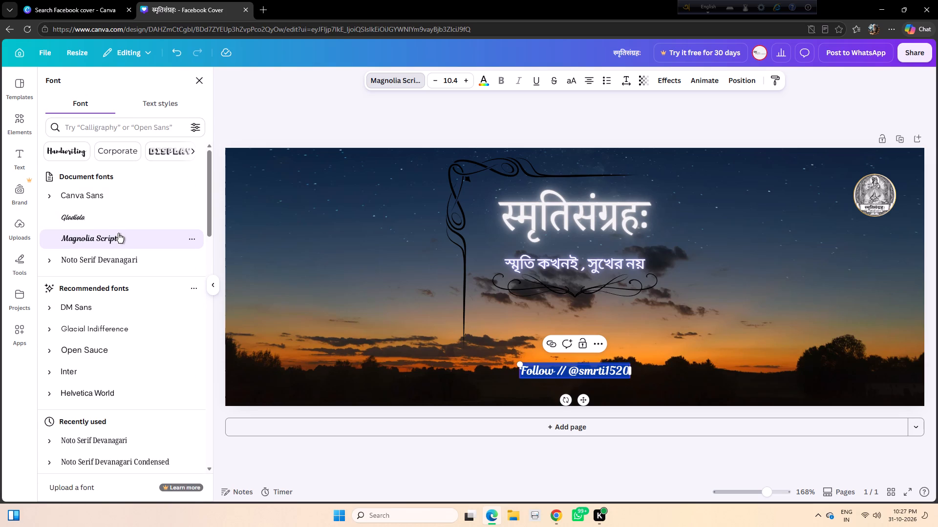
click(115, 327)
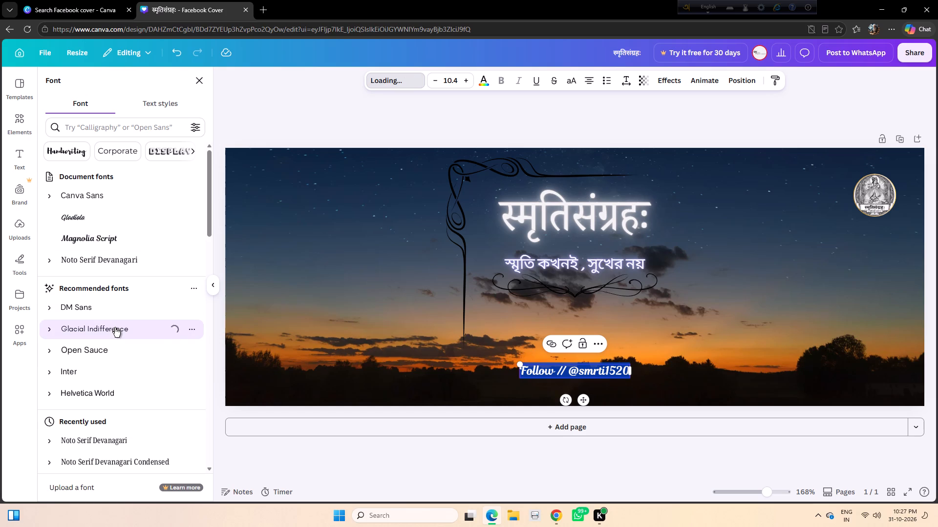
click(115, 301)
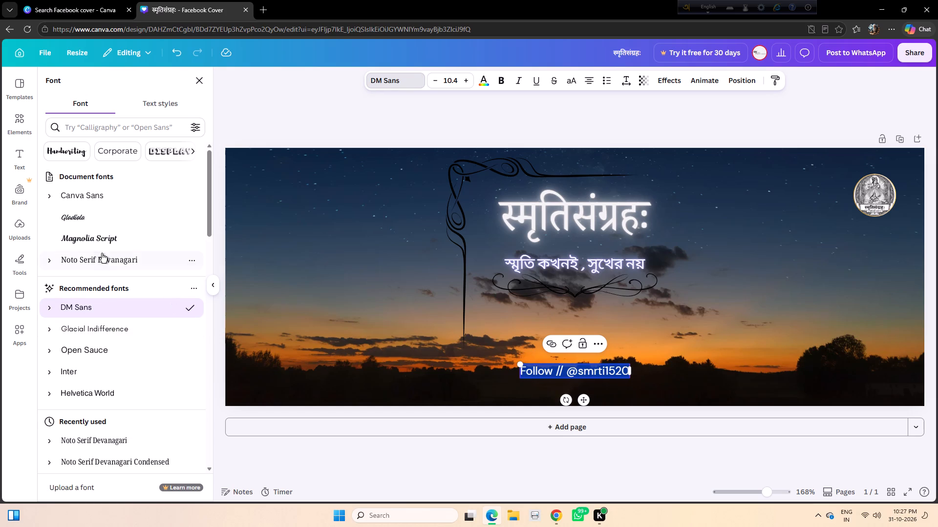
click(107, 214)
click(103, 234)
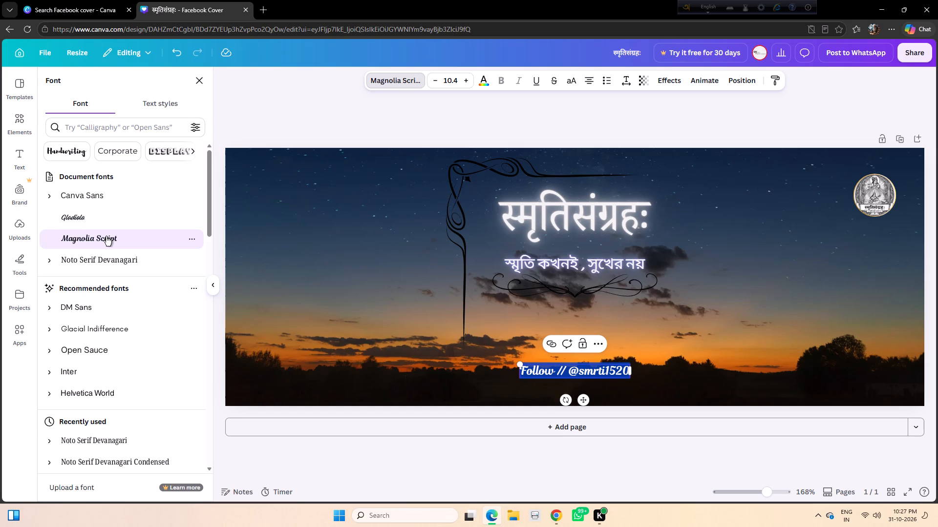
click(467, 456)
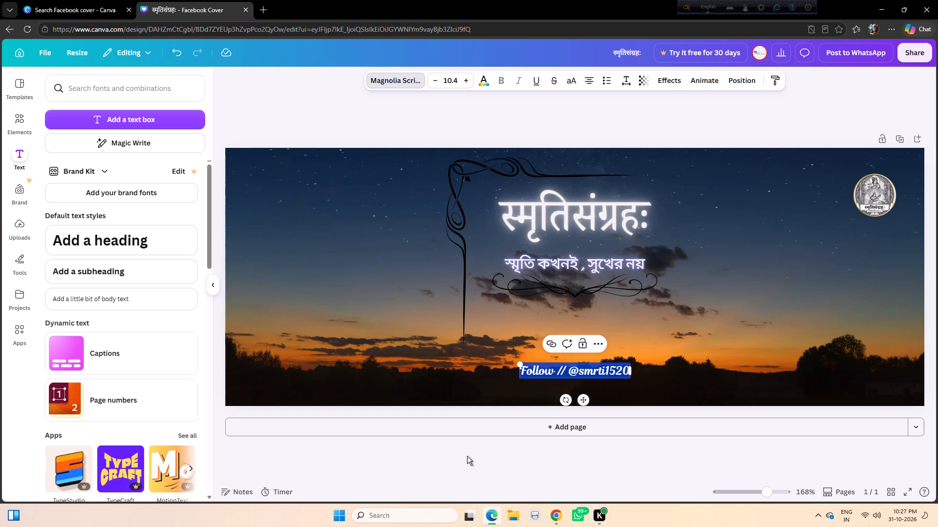
click(466, 456)
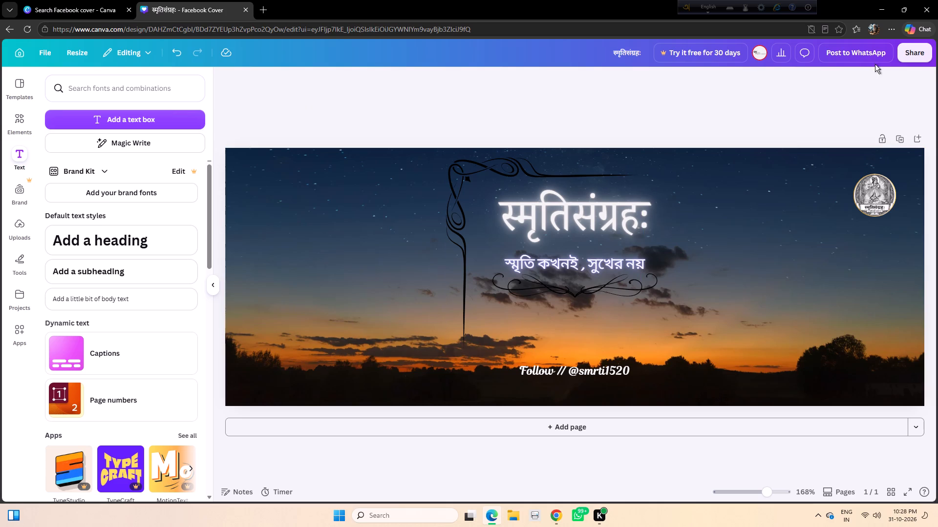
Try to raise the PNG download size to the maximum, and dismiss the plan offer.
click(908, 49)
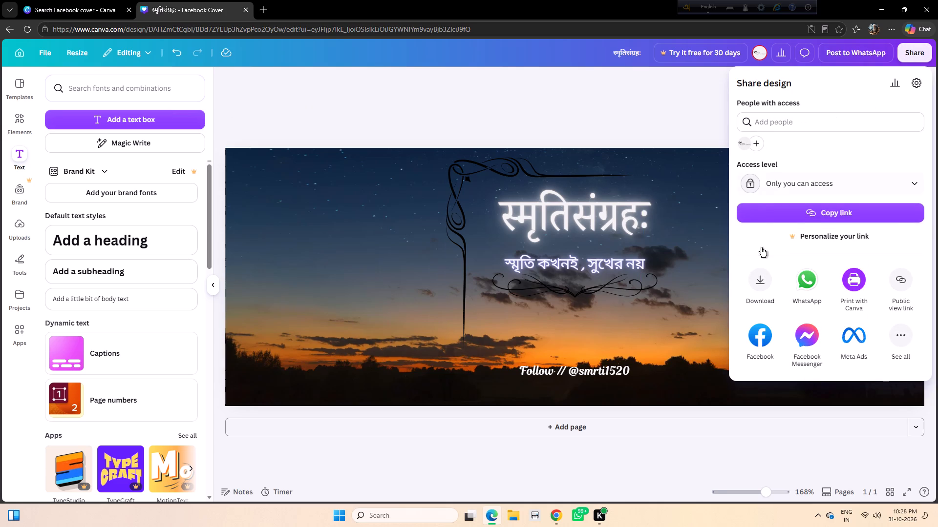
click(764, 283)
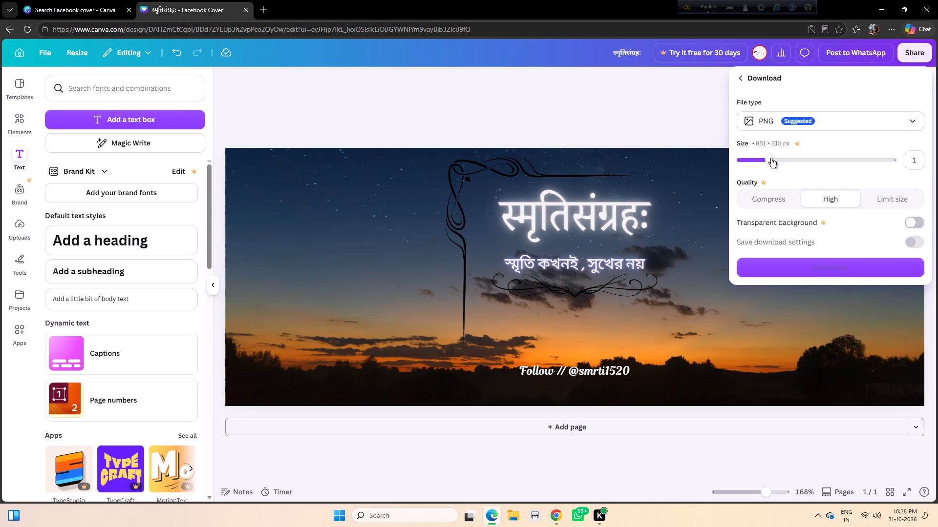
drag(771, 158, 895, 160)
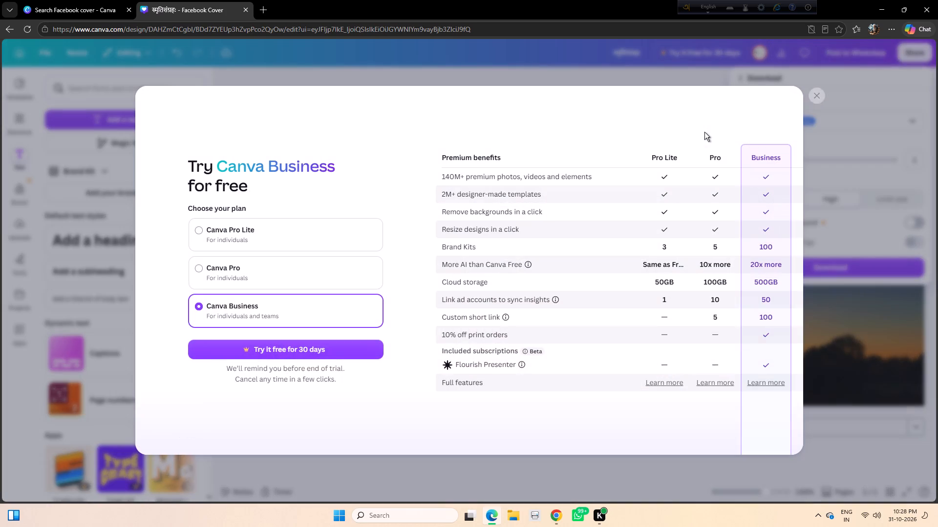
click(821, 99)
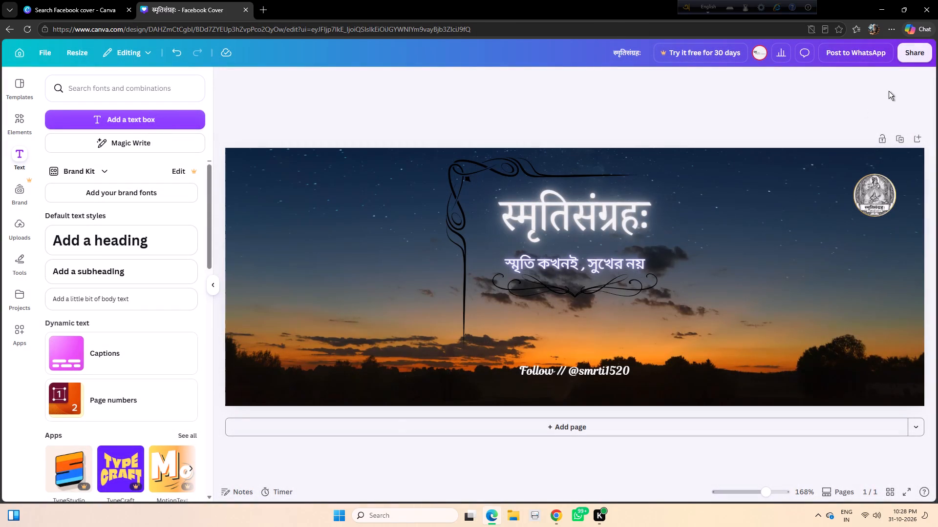
Download the cover design as a PNG file.
click(913, 57)
click(757, 281)
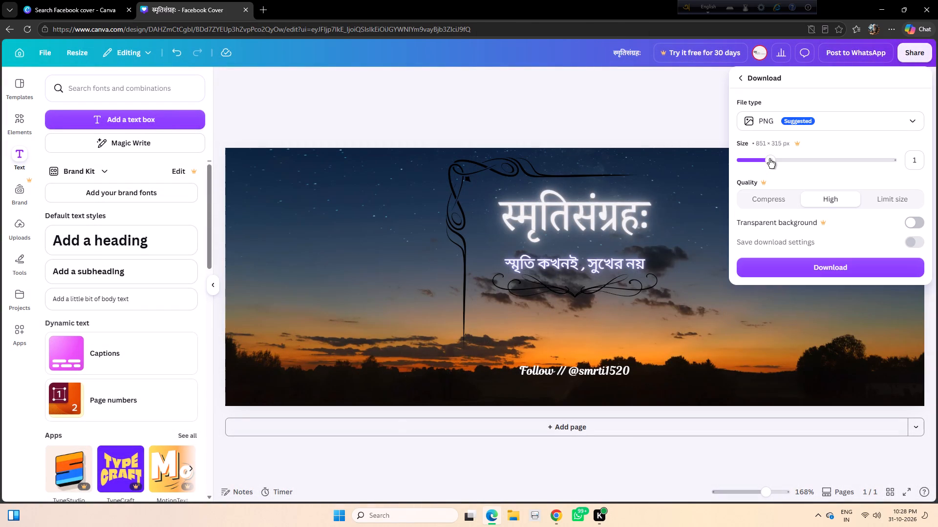
click(787, 119)
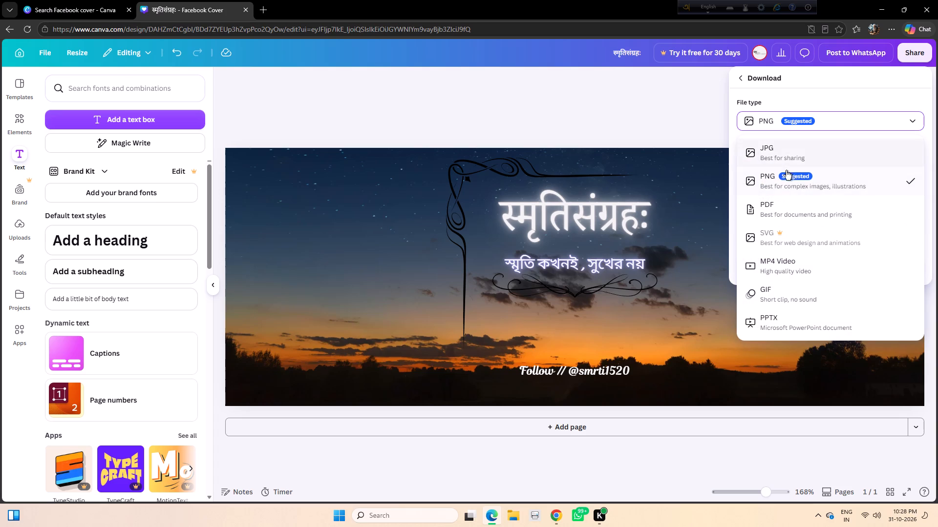
click(785, 179)
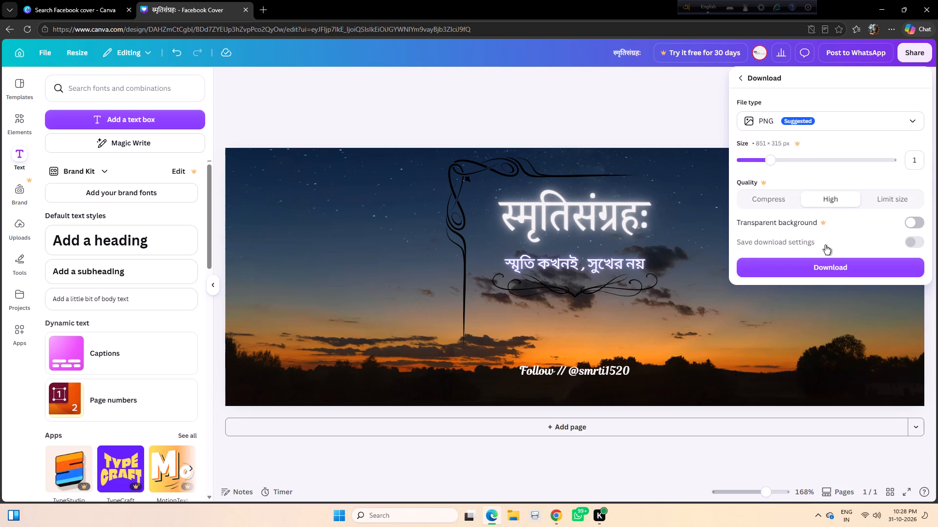
click(827, 271)
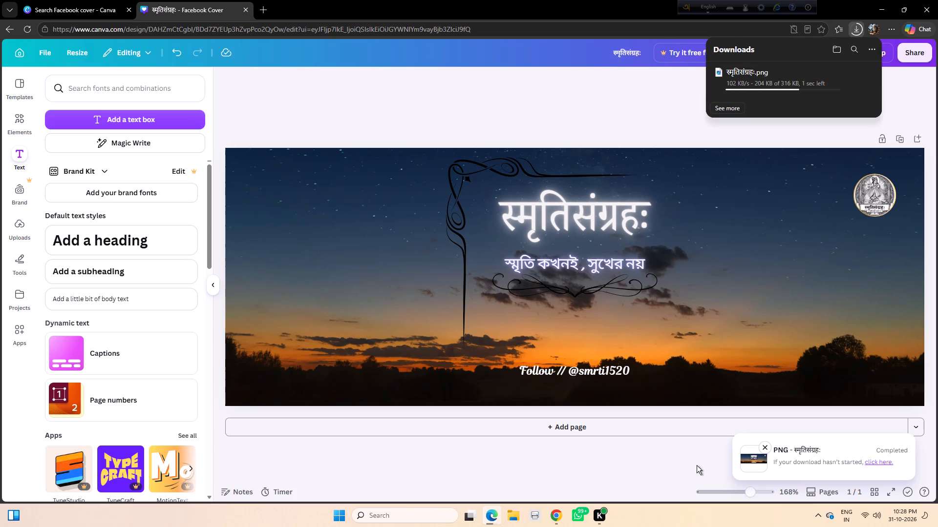
Open the downloaded PNG in Photos and inspect the finished cover up close and at full view.
click(764, 74)
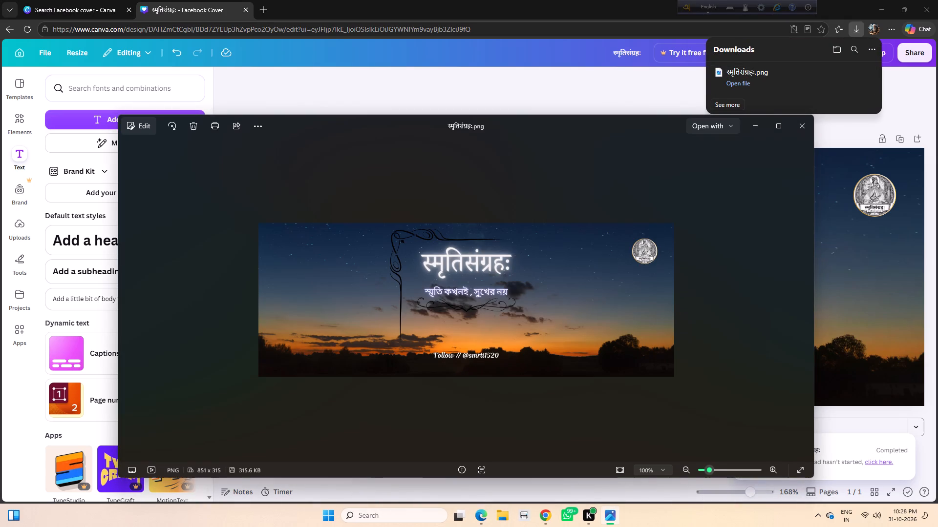
scroll(442, 310, up, 14)
scroll(442, 310, down, 11)
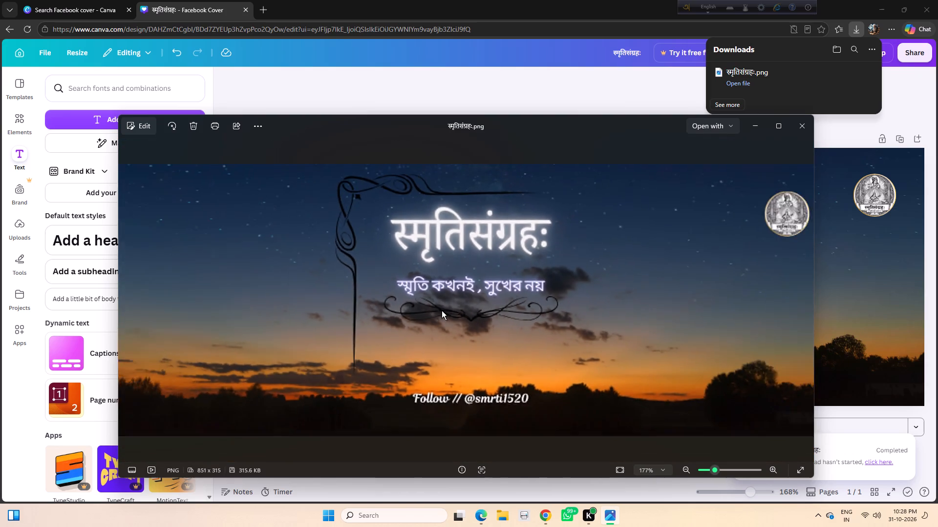
scroll(442, 310, down, 5)
scroll(469, 365, up, 6)
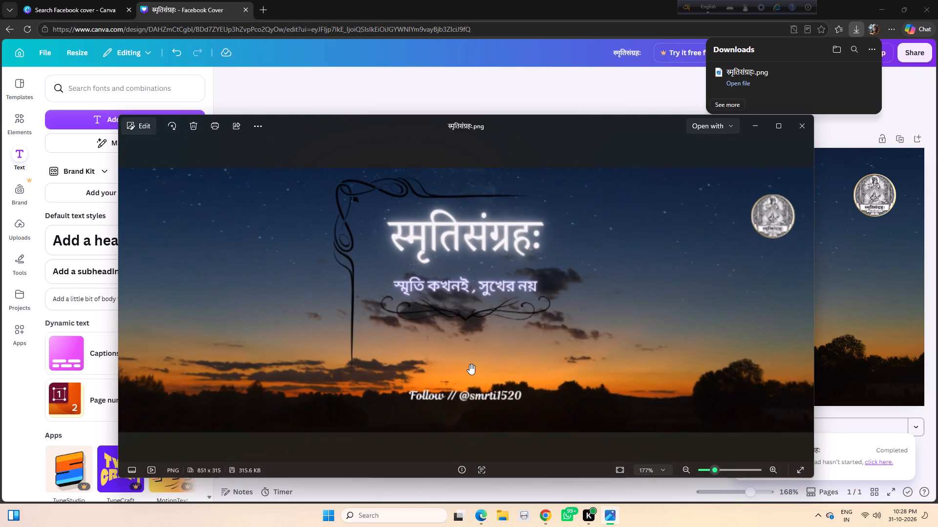
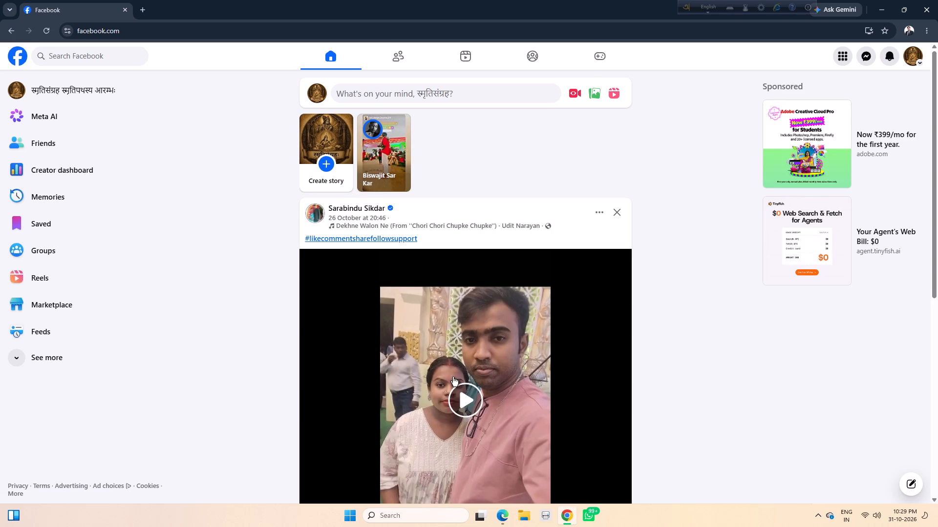
Play the first video in the home feed, read its comments, and look over the first commenter's profile.
click(453, 394)
scroll(460, 345, down, 5)
scroll(458, 339, up, 6)
scroll(456, 339, down, 7)
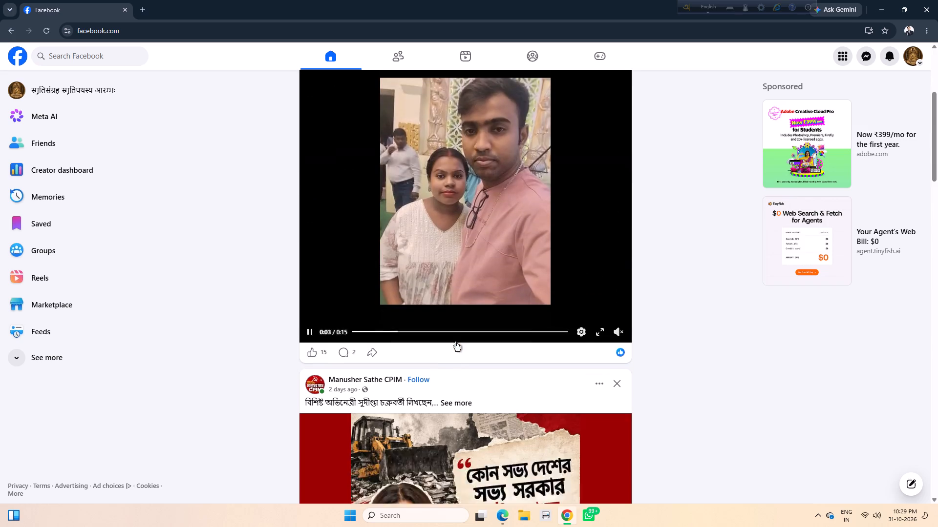
click(348, 219)
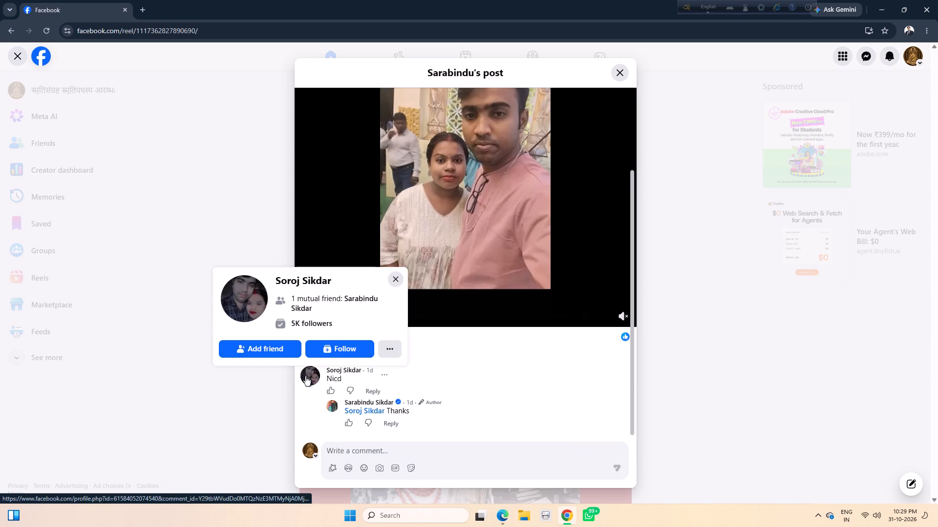
click(305, 376)
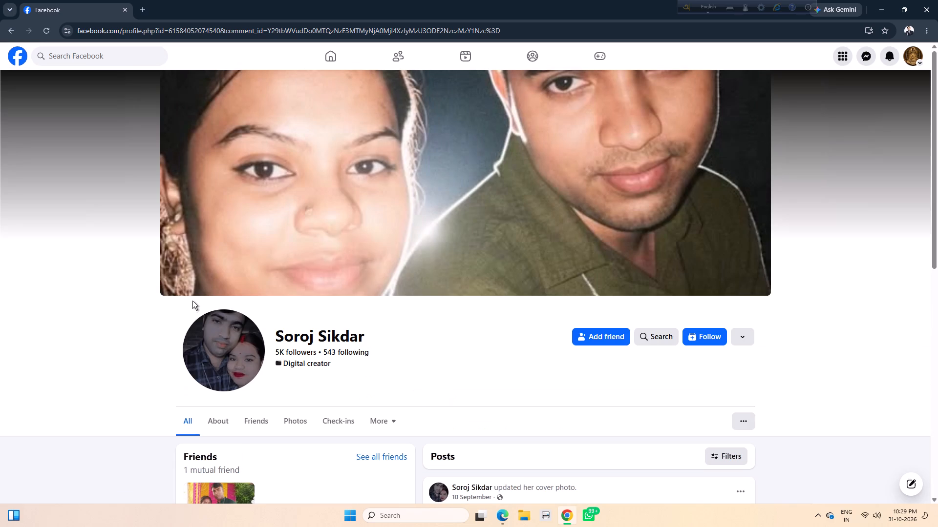
scroll(192, 301, down, 4)
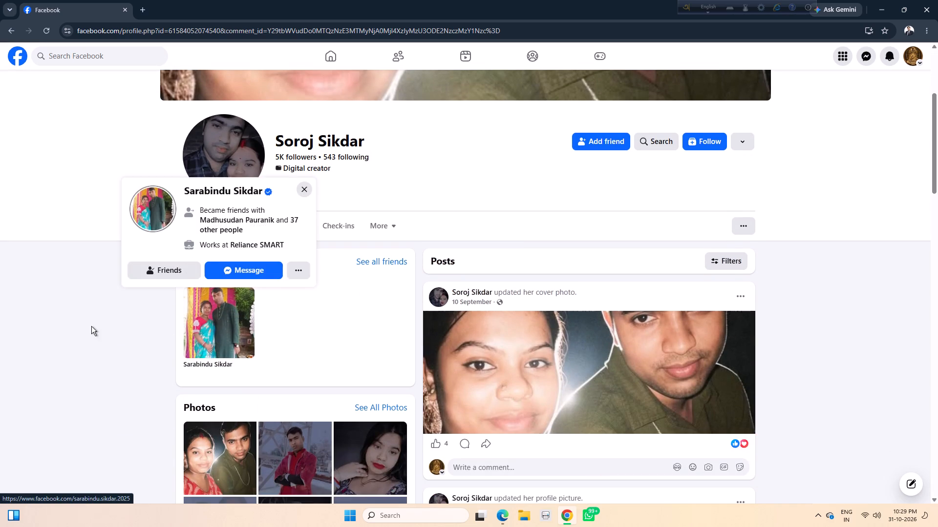
Return to the home feed, refresh it, and browse its posts, briefly listening to the music on the Adhurii photo post.
click(17, 61)
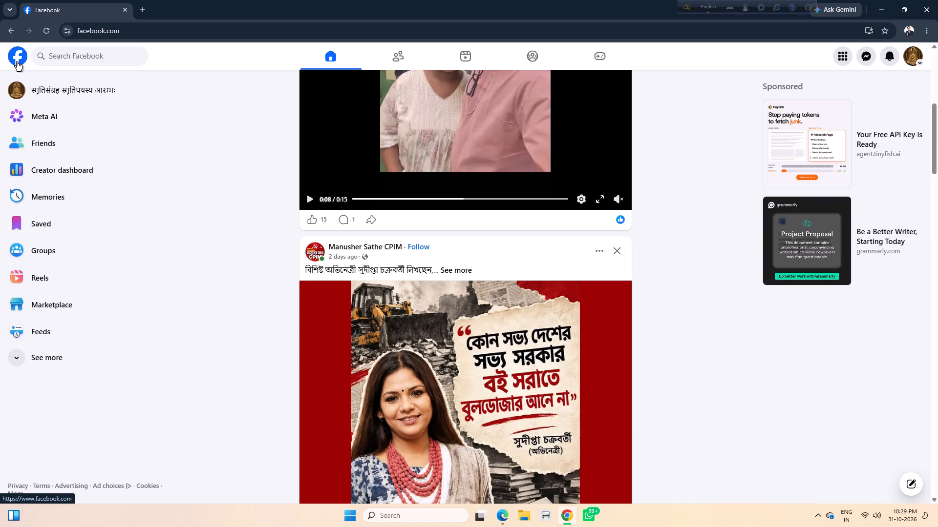
click(17, 61)
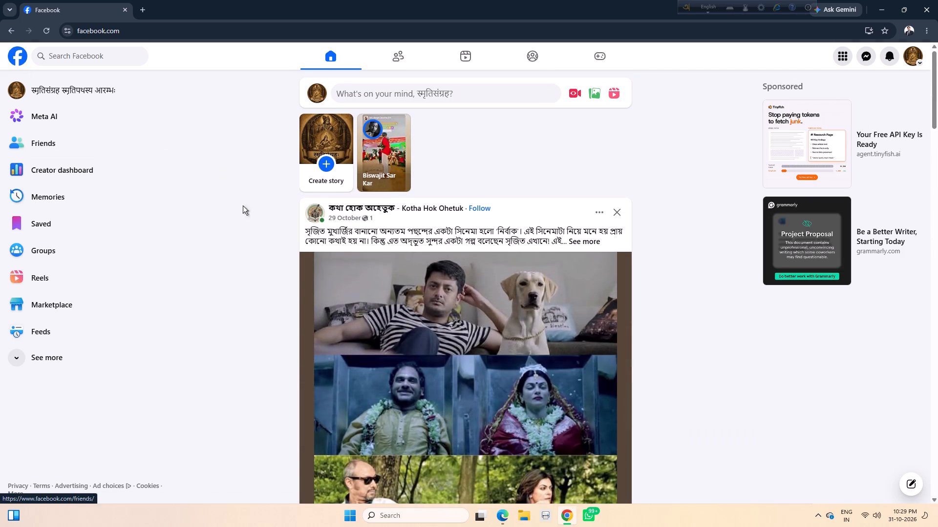
scroll(308, 299, up, 2)
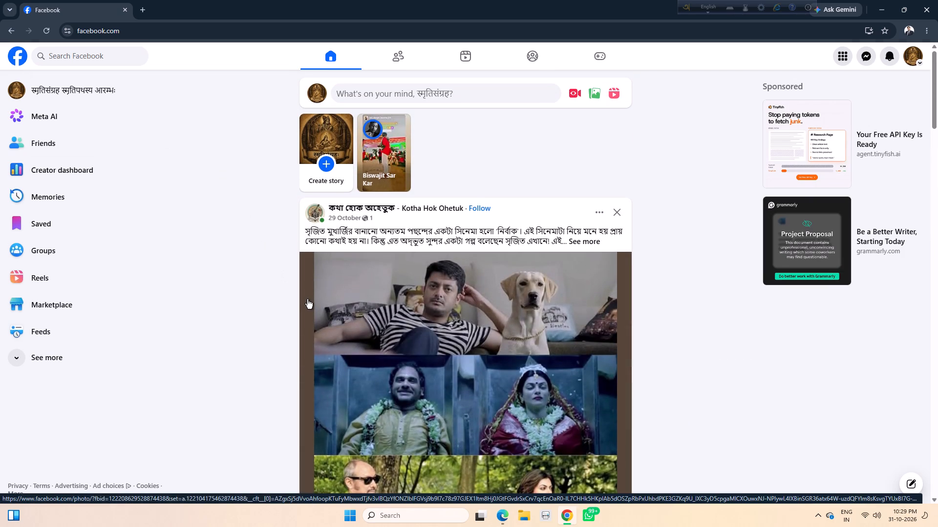
scroll(307, 299, down, 4)
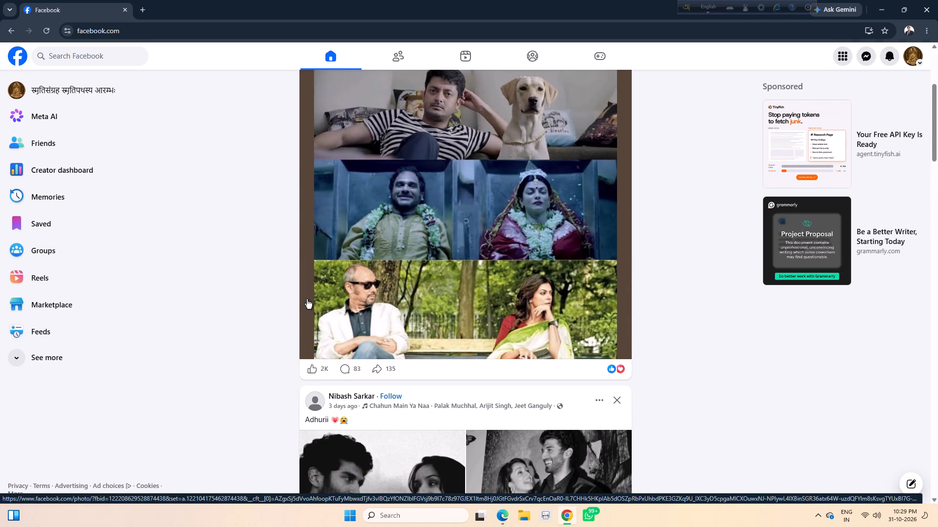
scroll(307, 299, down, 5)
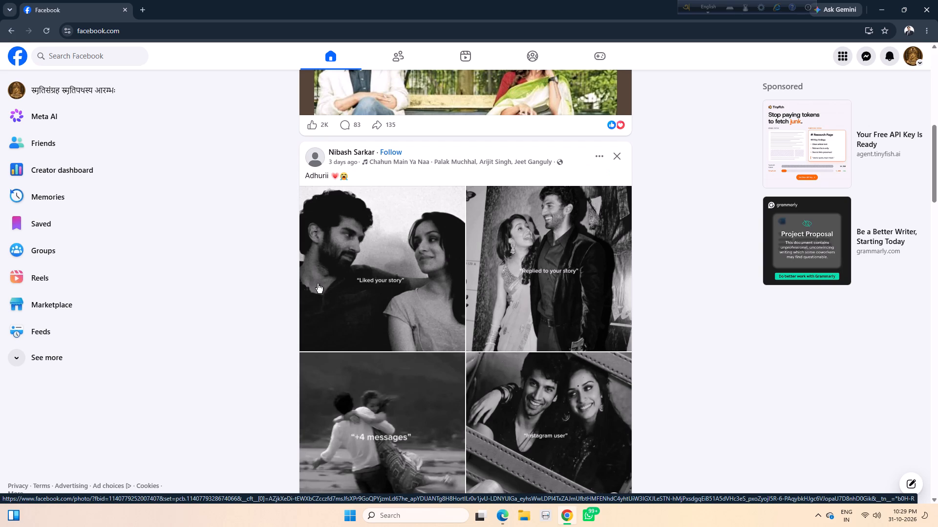
scroll(315, 283, down, 3)
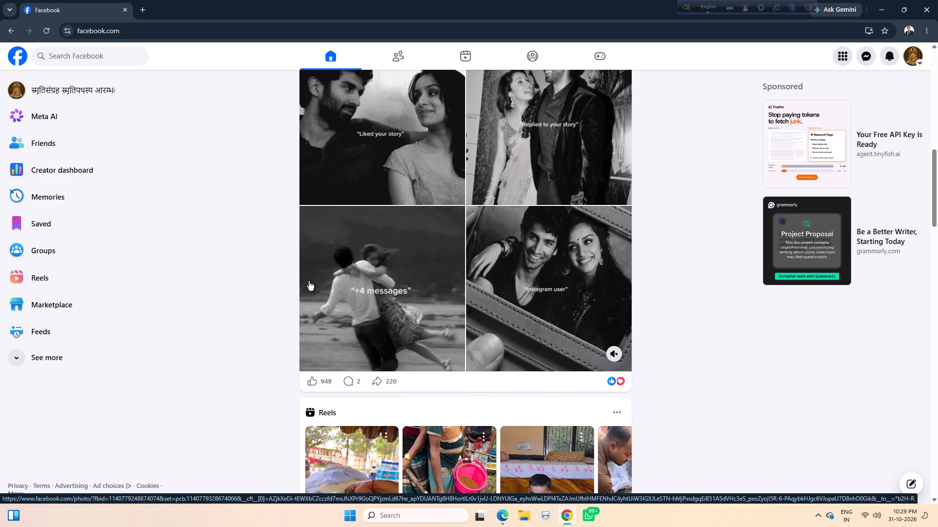
scroll(307, 281, up, 3)
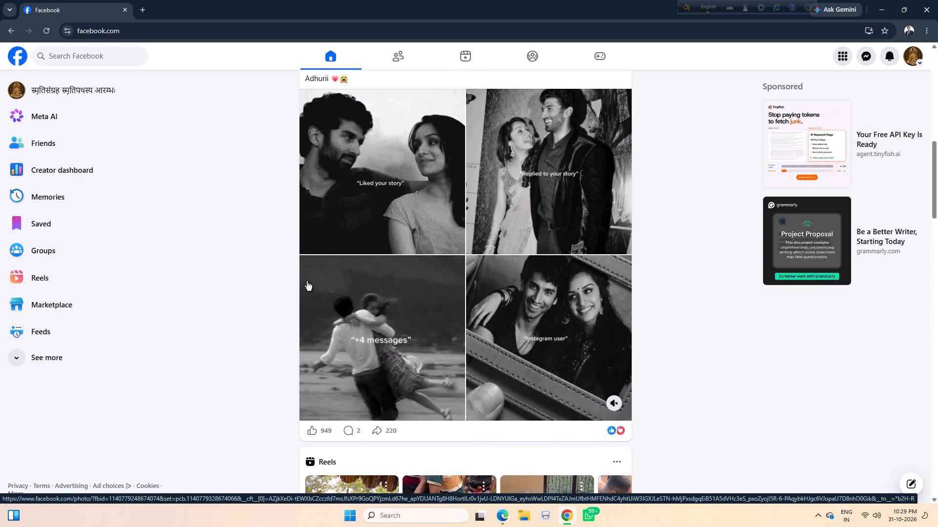
scroll(307, 281, up, 2)
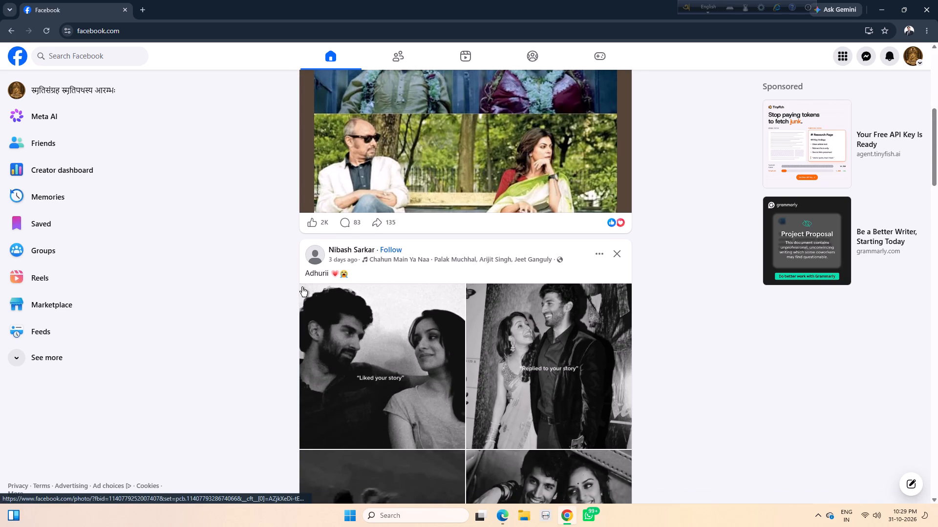
scroll(302, 287, down, 3)
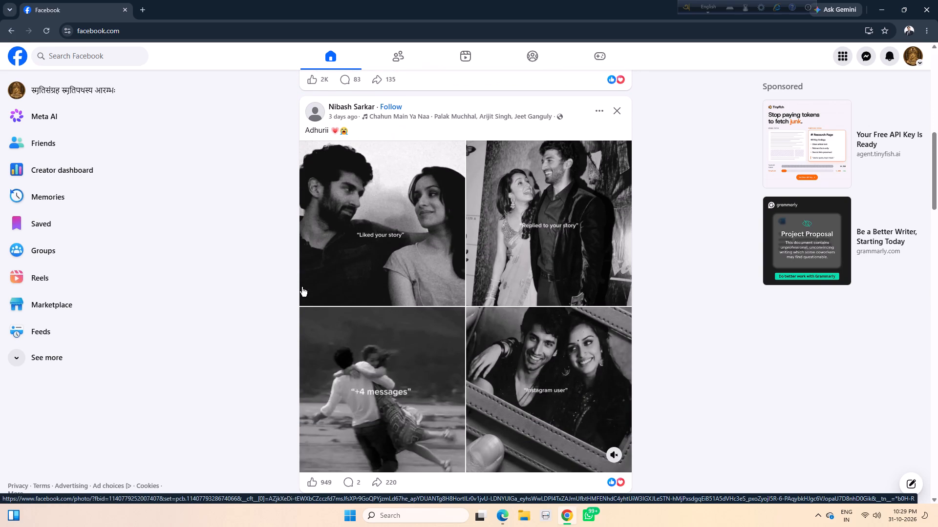
scroll(302, 287, down, 1)
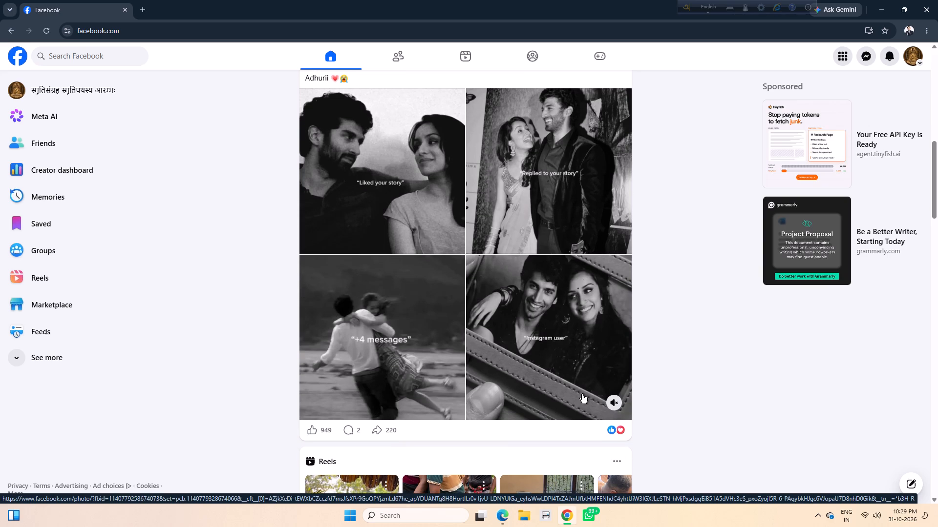
click(620, 400)
scroll(556, 394, up, 1)
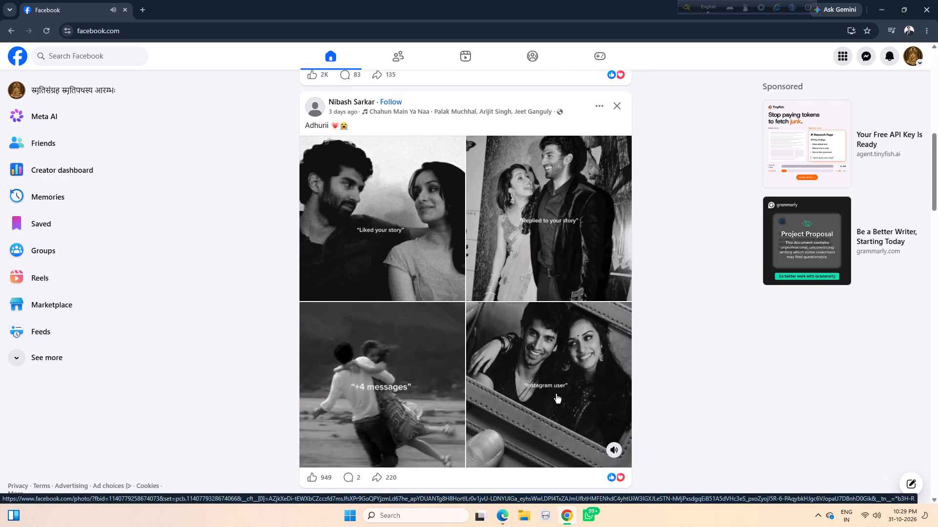
scroll(555, 394, down, 1)
click(618, 402)
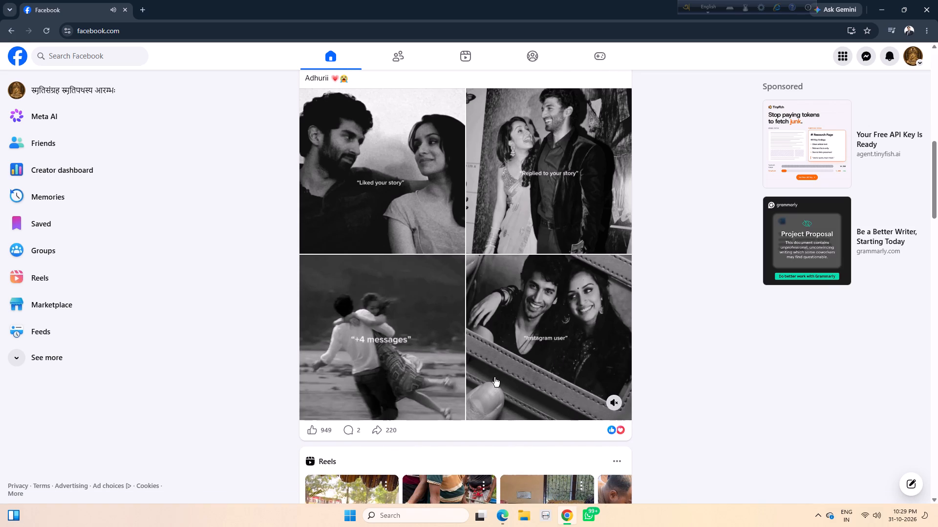
scroll(496, 376, up, 4)
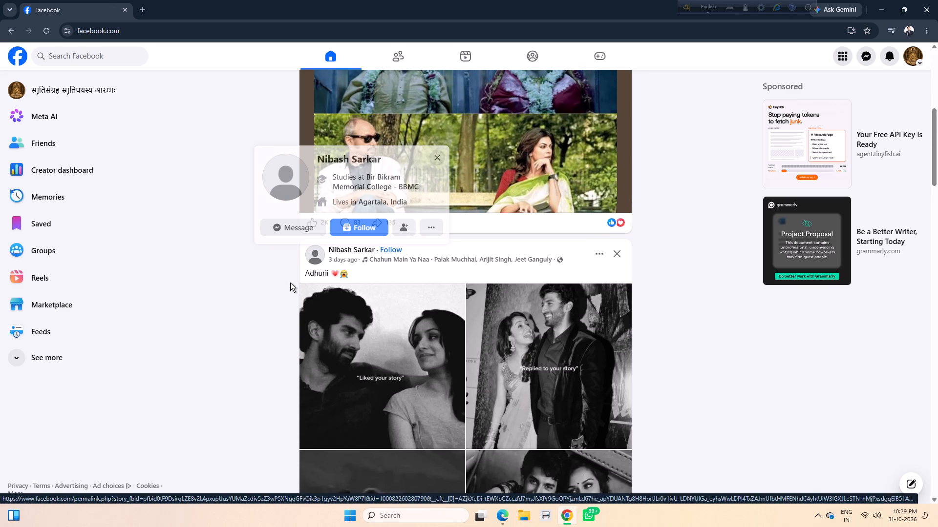
scroll(290, 283, up, 20)
scroll(290, 283, up, 1)
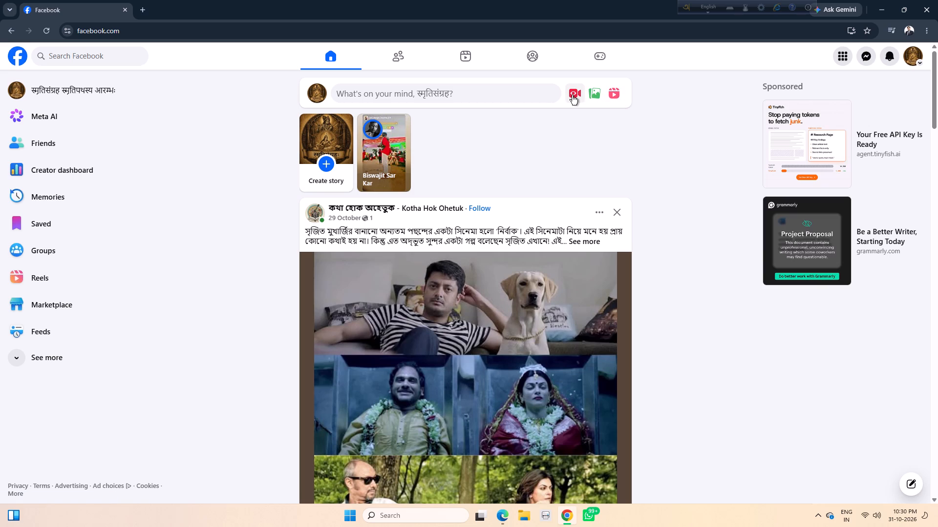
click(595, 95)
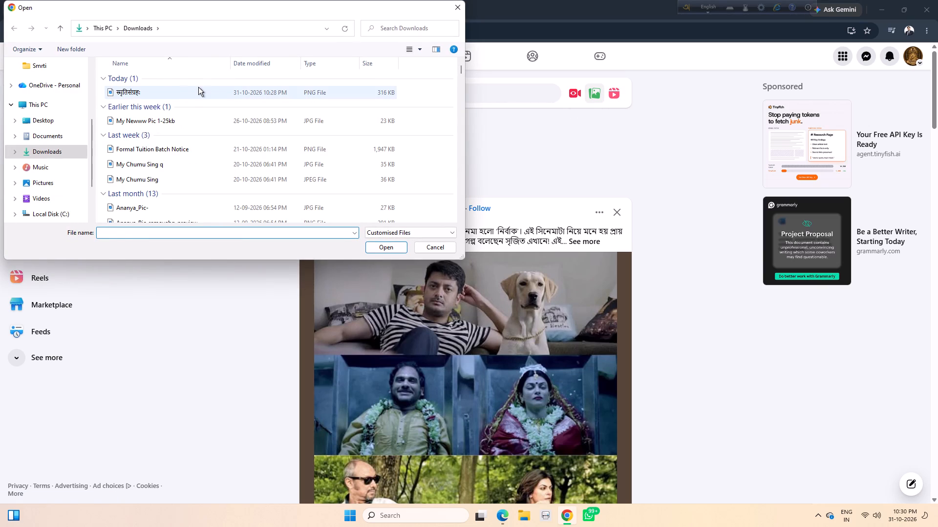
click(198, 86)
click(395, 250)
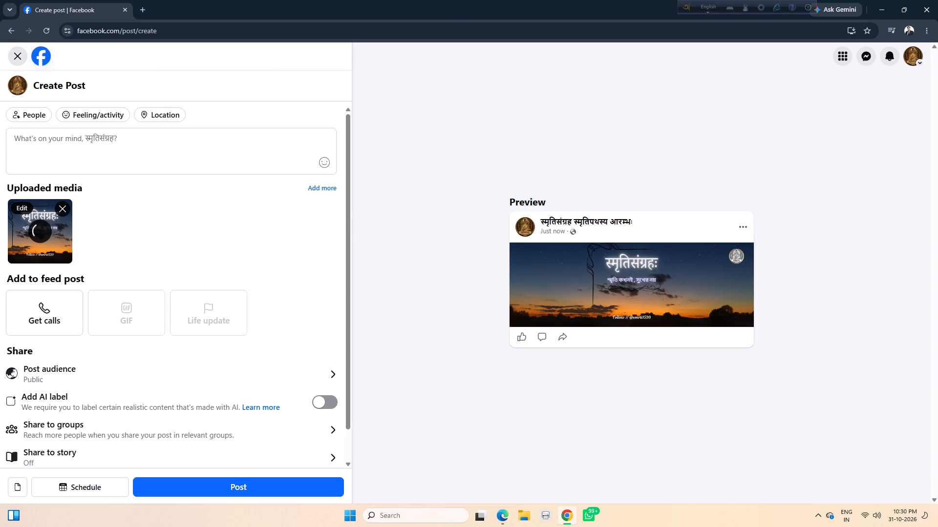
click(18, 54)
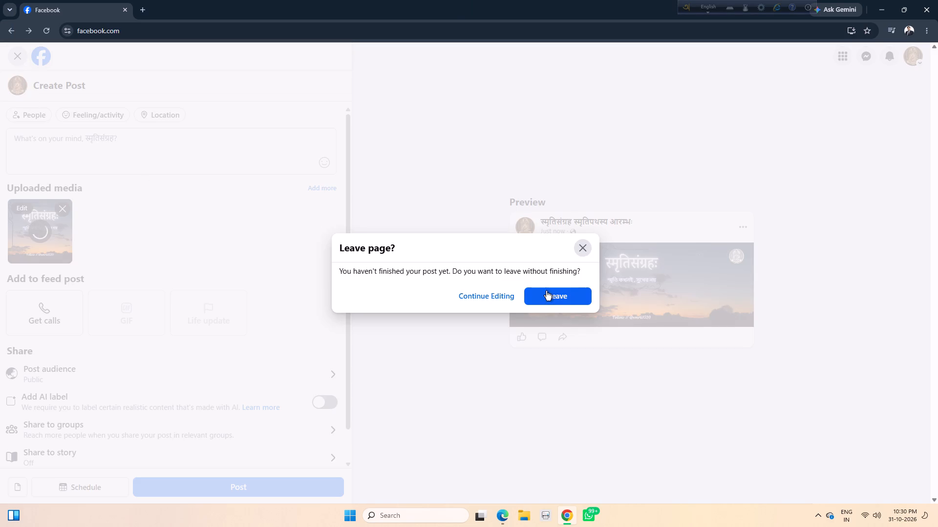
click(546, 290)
Open the स्मृतिसंग्रह profile and upload स्मृतिसंग्रहः.png from Downloads as its cover photo.
click(319, 88)
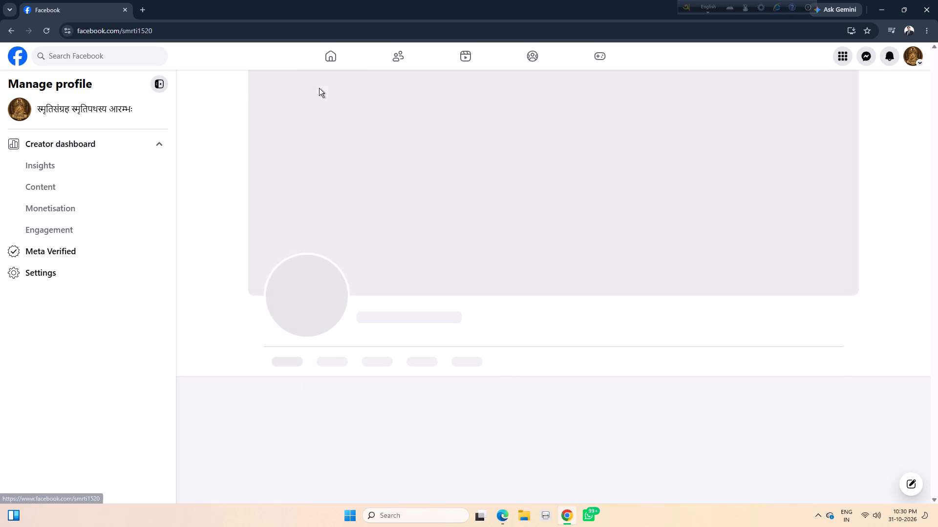
click(811, 281)
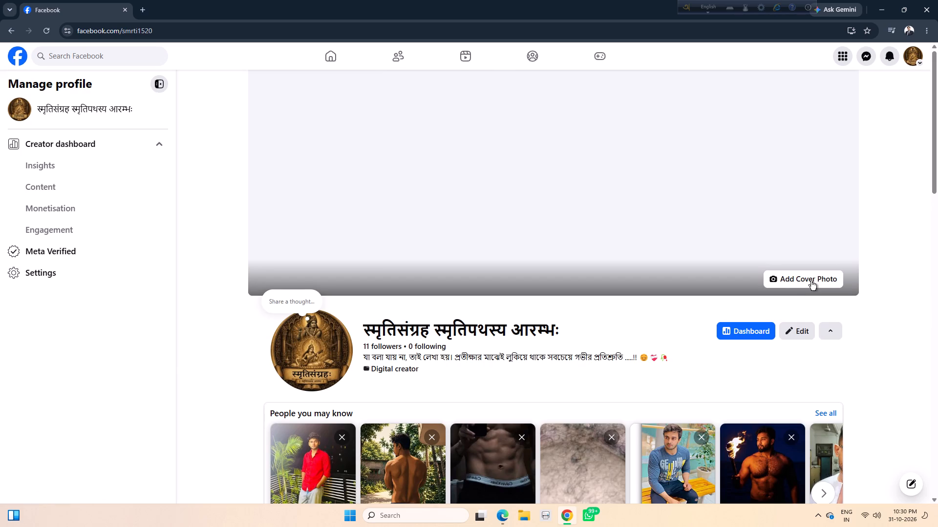
click(746, 314)
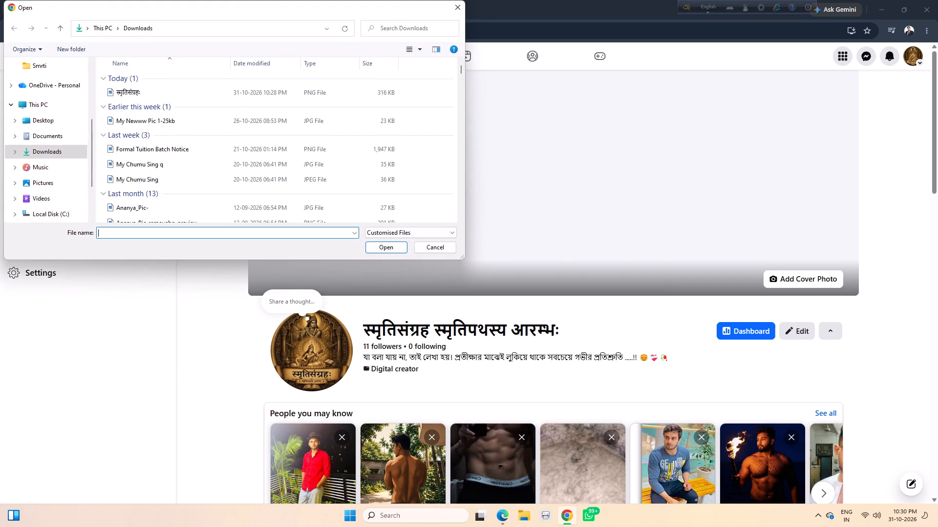
click(153, 95)
click(384, 253)
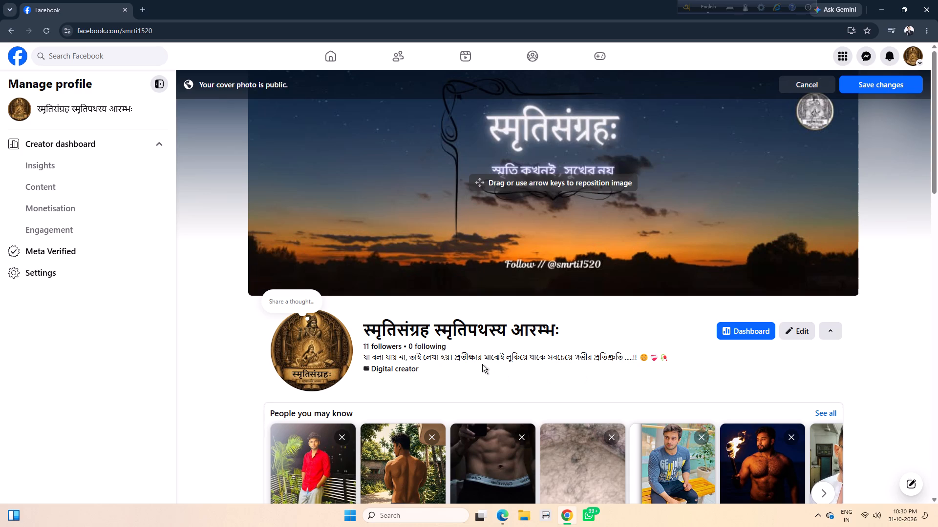
Dismiss the first four suggestions under People you may know on the profile.
scroll(376, 387, down, 1)
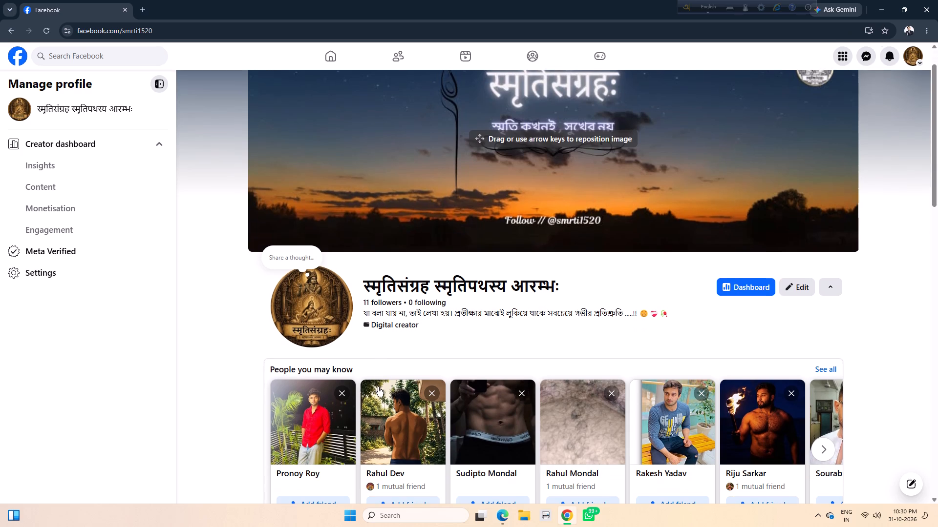
click(341, 388)
triple_click(341, 388)
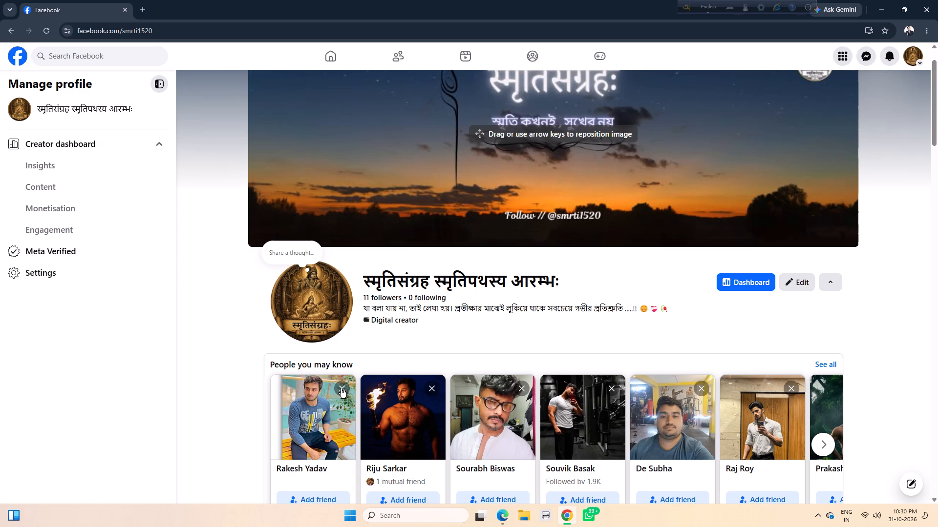
Open the first suggested person's profile and view its profile picture and cover photo.
click(320, 405)
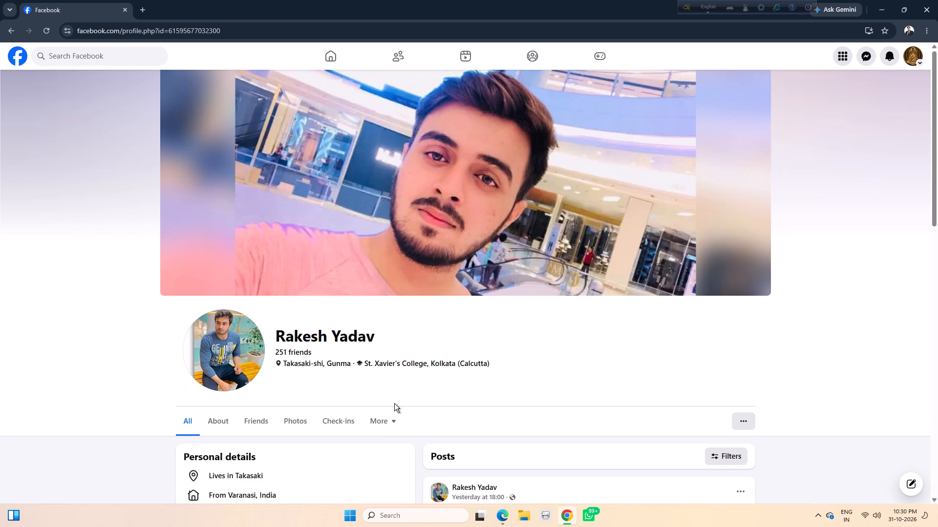
click(235, 357)
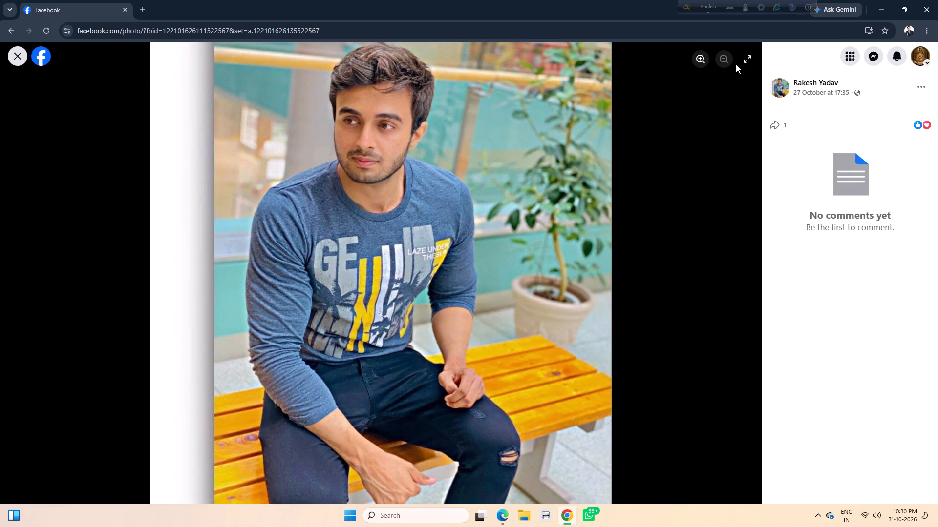
click(21, 50)
click(514, 226)
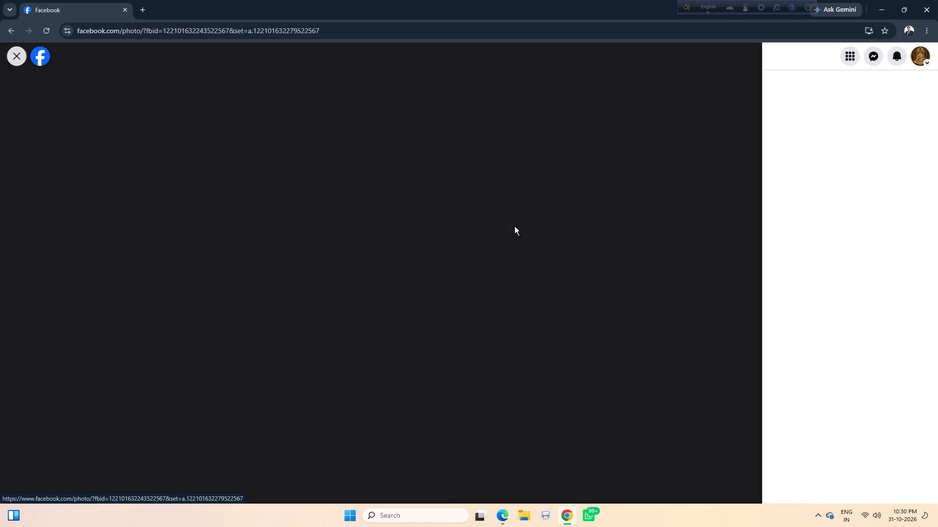
click(18, 55)
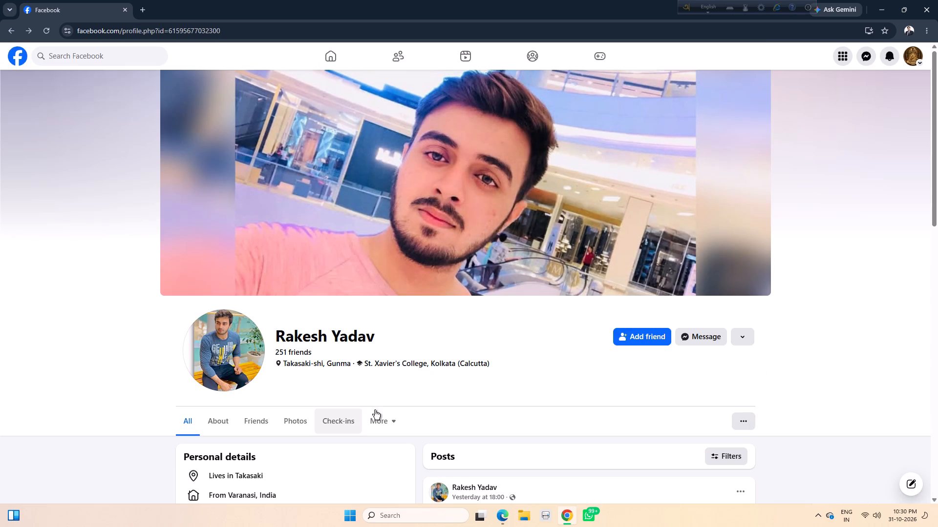
Browse the suggested person's photos full size one after another, and return to the स्मृतिसंग्रह profile.
click(285, 421)
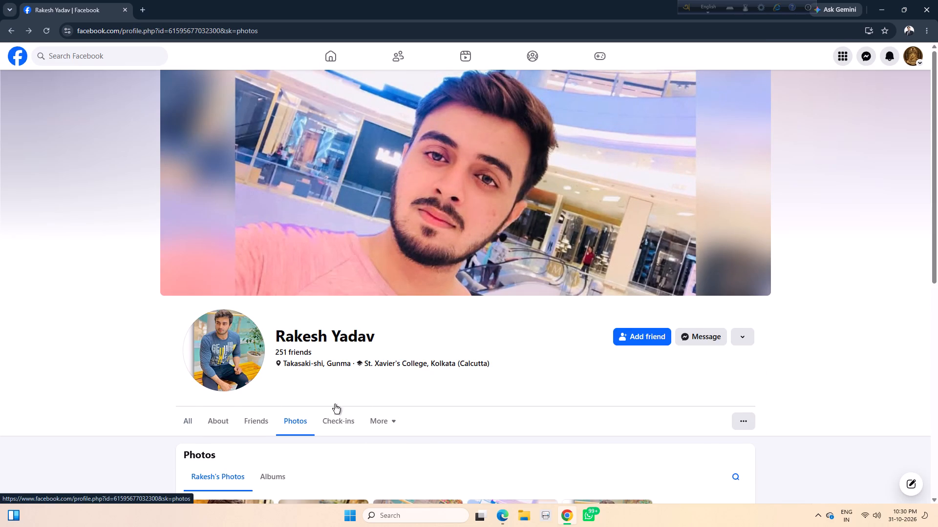
scroll(489, 412, down, 6)
scroll(417, 386, down, 1)
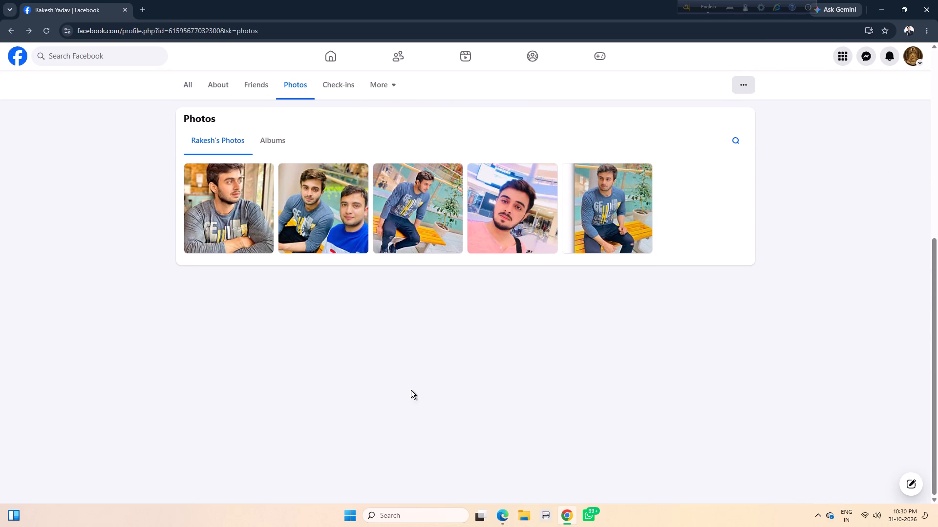
scroll(341, 328, down, 4)
scroll(352, 339, up, 1)
click(228, 265)
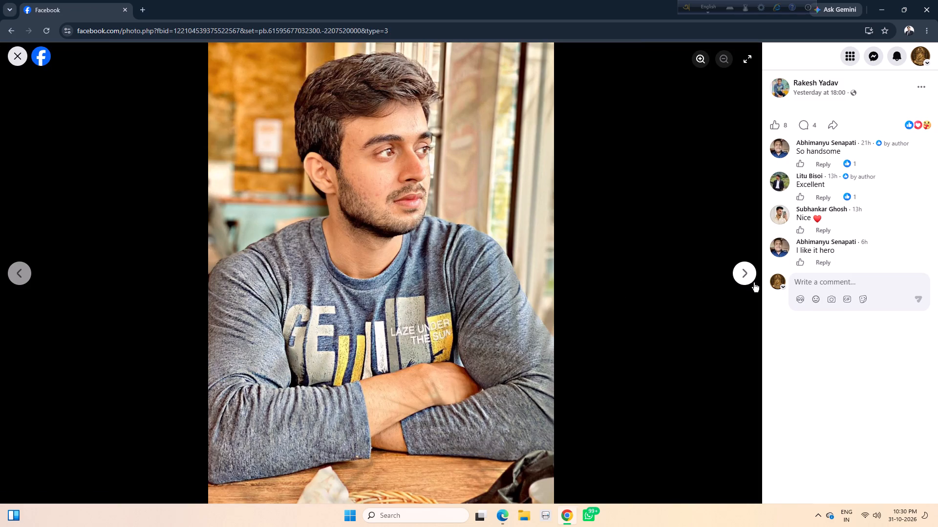
click(747, 279)
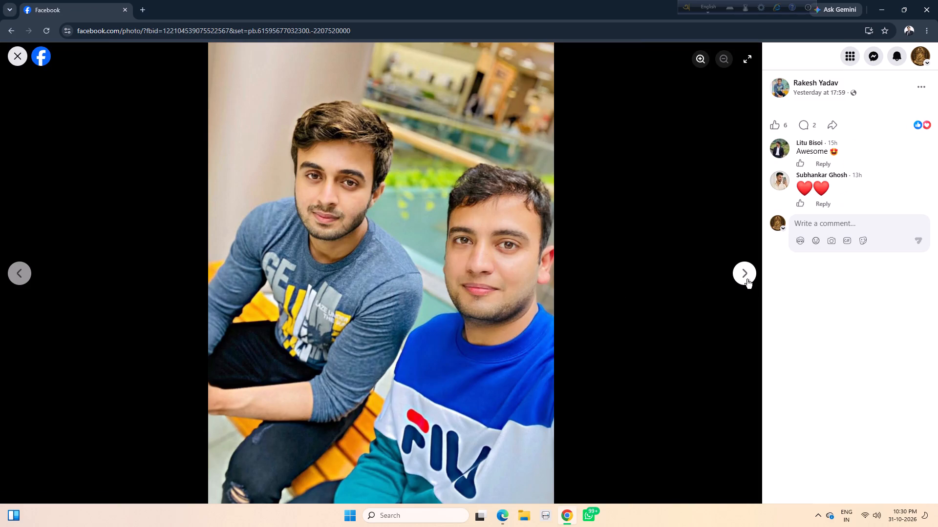
click(747, 279)
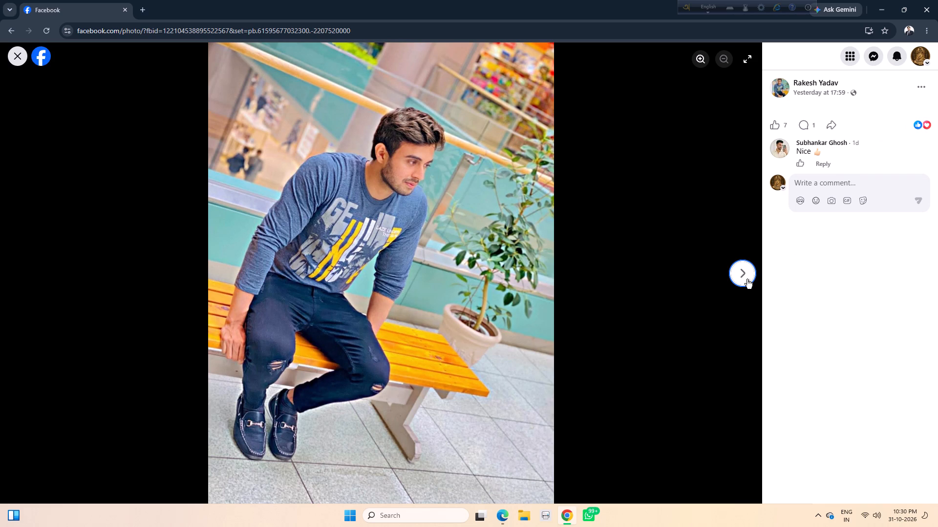
click(747, 279)
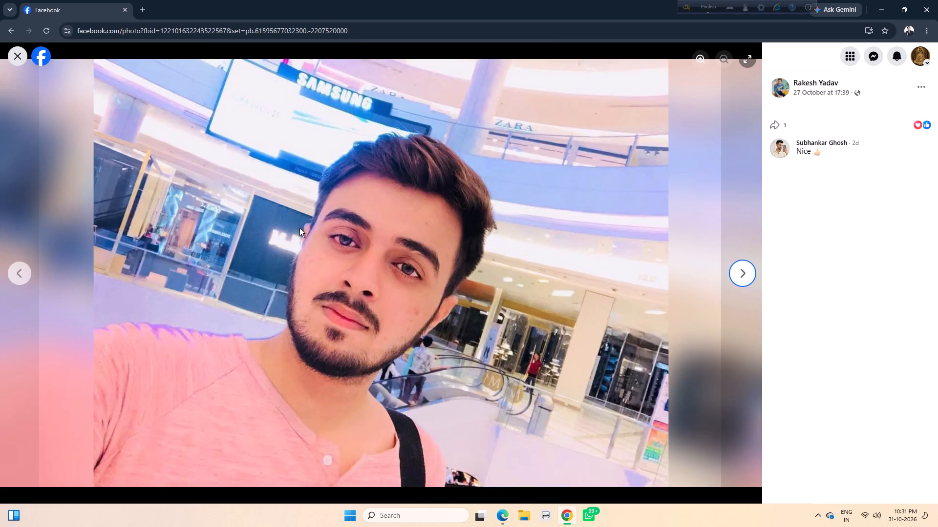
click(13, 53)
click(13, 32)
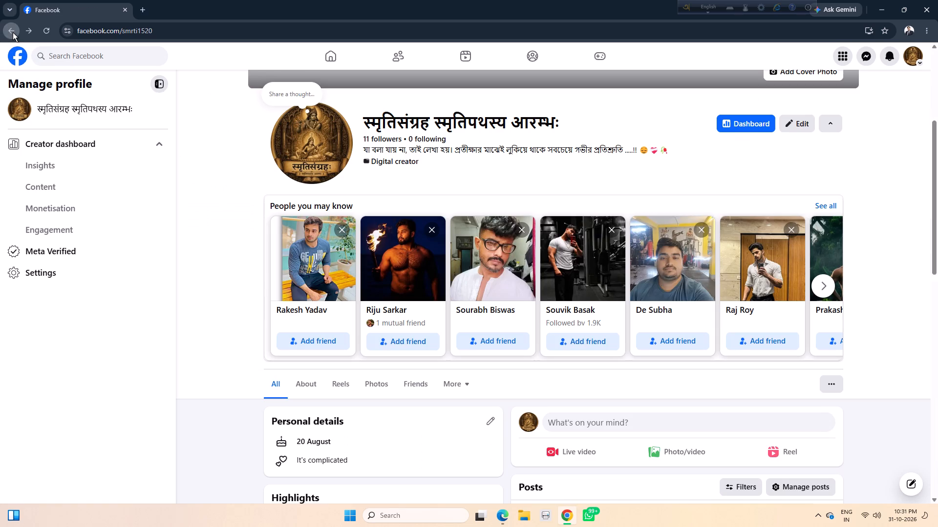
Dismiss the first eleven suggestions under People you may know on the profile.
triple_click(339, 229)
double_click(339, 229)
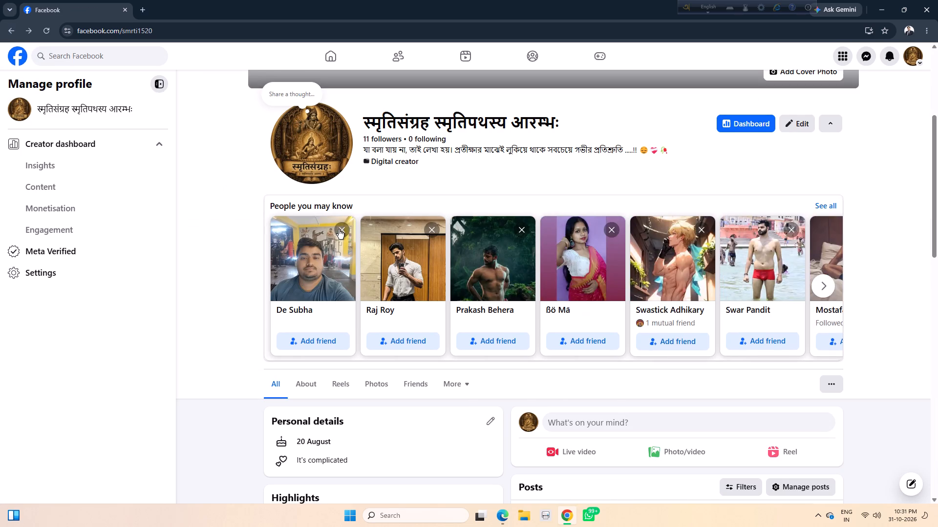
click(339, 229)
triple_click(339, 229)
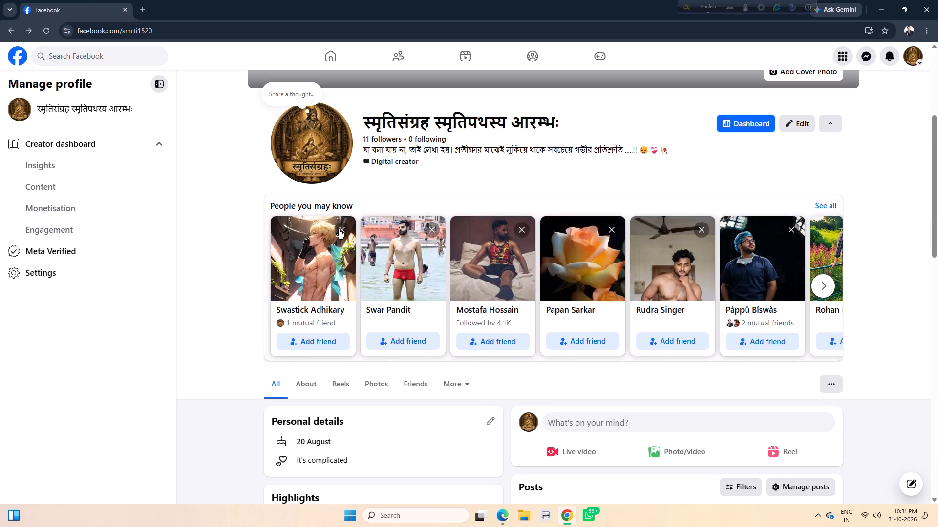
click(339, 229)
click(339, 229)
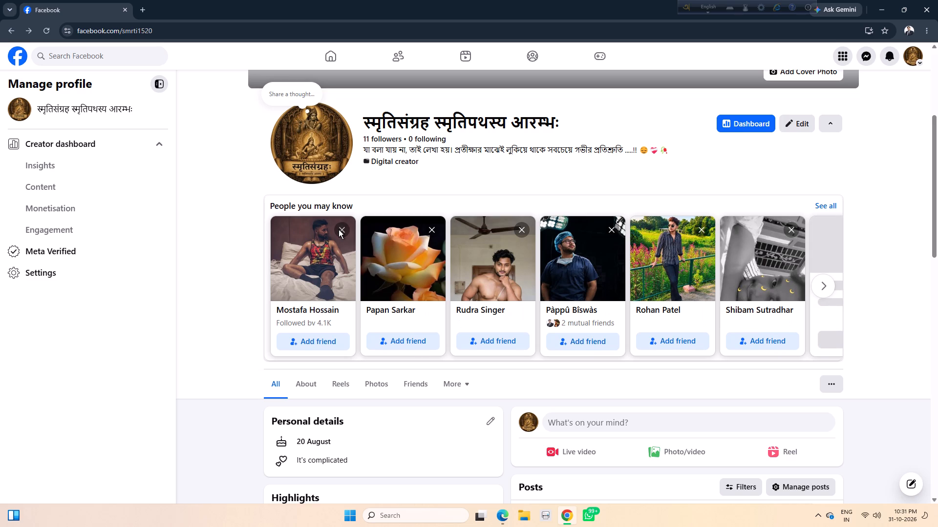
click(446, 340)
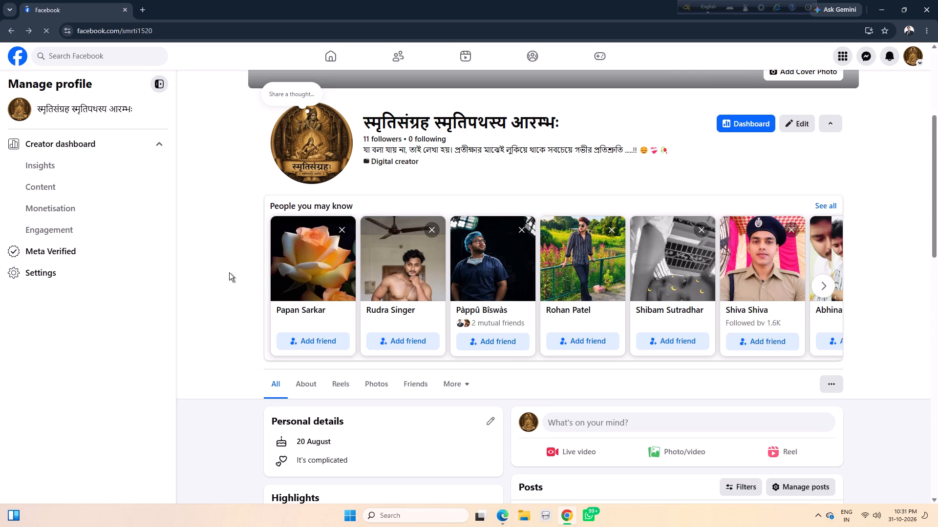
Upload स्मृतिसंग्रहः.png from Downloads as the profile's cover photo and save the change.
scroll(227, 271, up, 6)
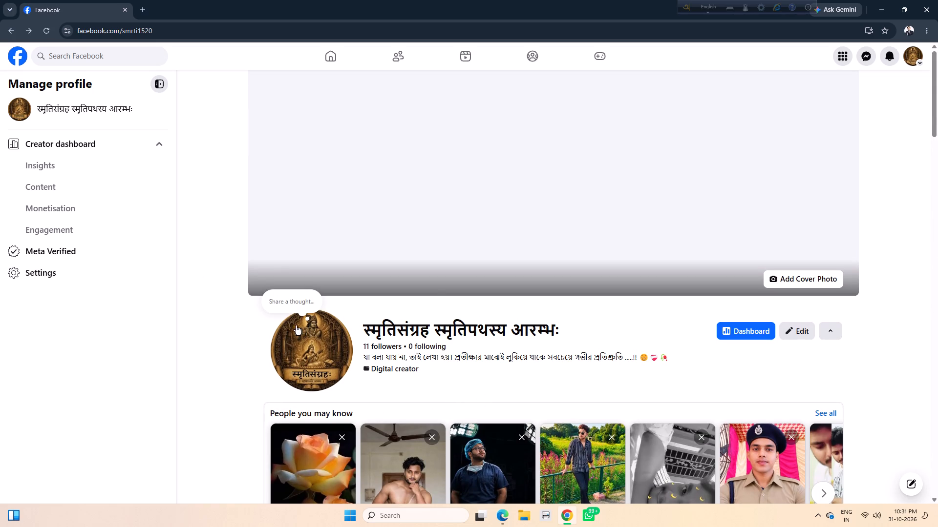
click(799, 284)
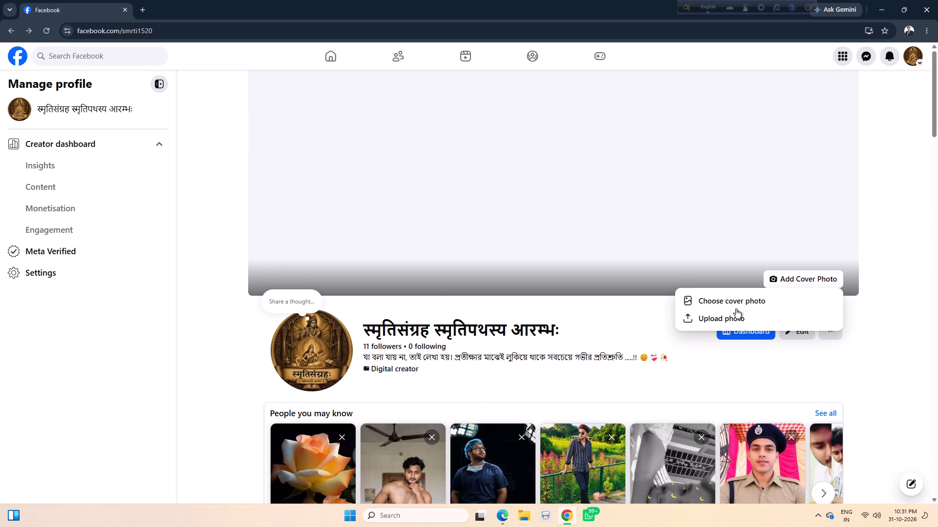
click(732, 323)
click(128, 91)
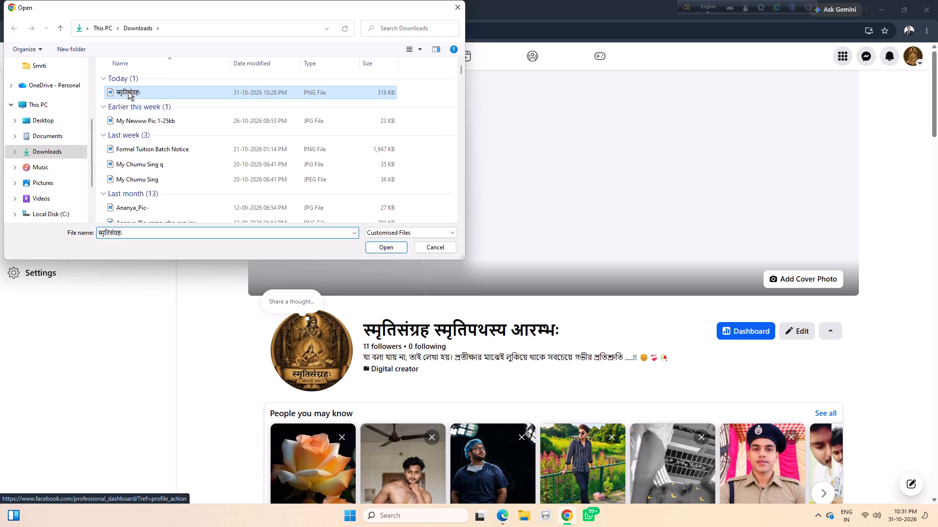
click(392, 249)
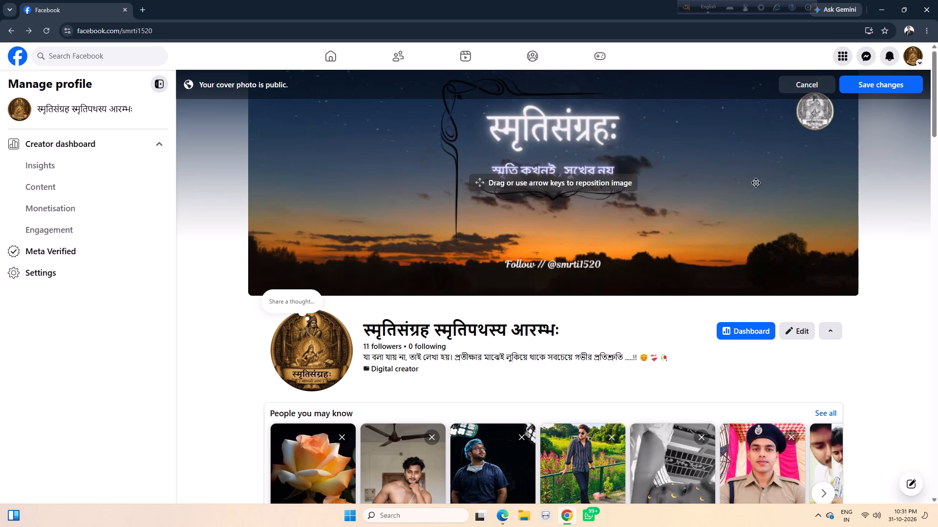
scroll(682, 199, up, 2)
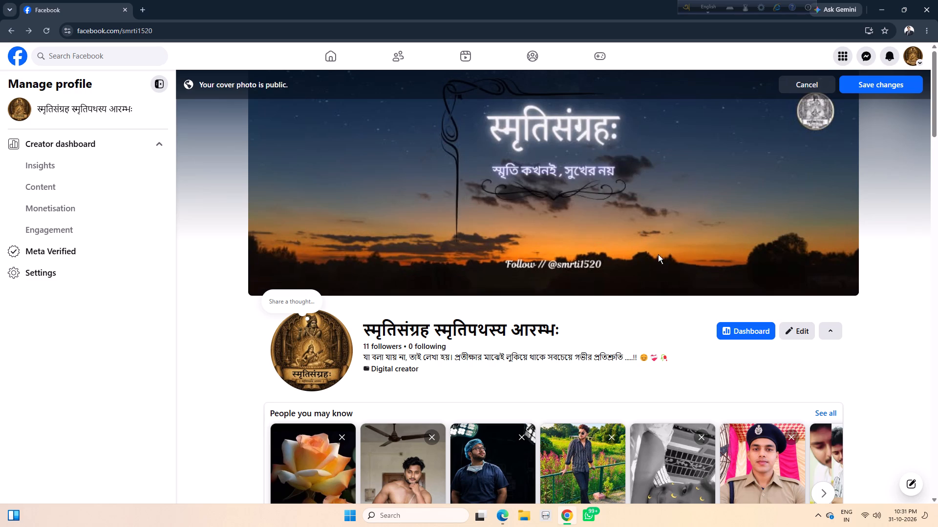
click(888, 87)
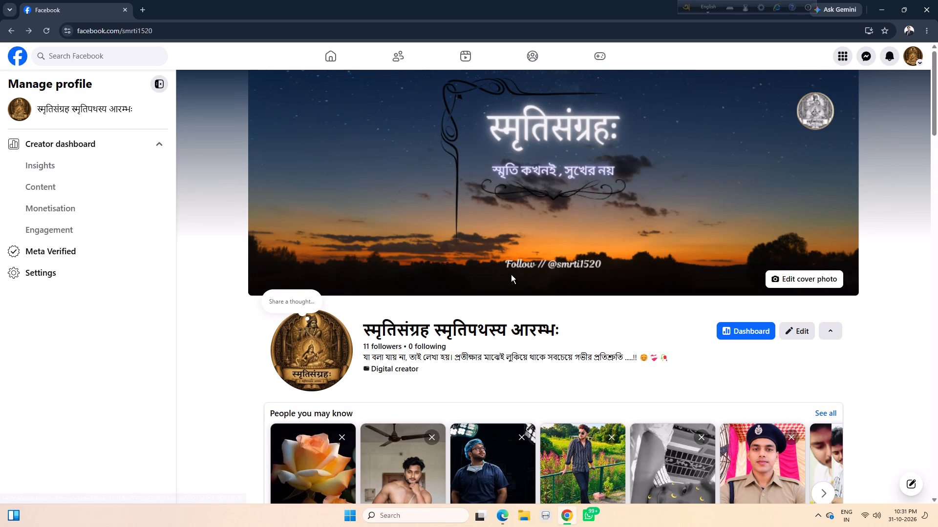
Check the new cover photo on the profile and at full size in the photo viewer.
scroll(623, 245, up, 3)
scroll(607, 263, down, 6)
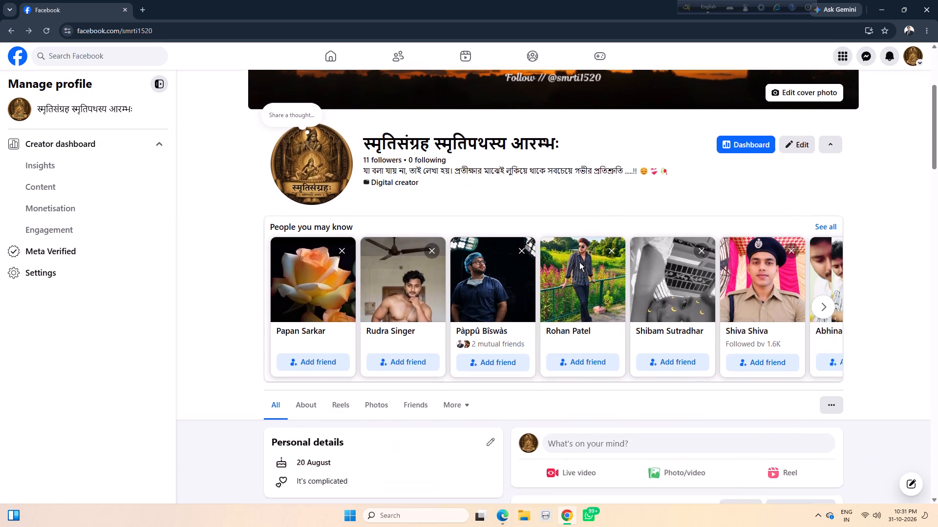
scroll(571, 246, up, 8)
scroll(613, 253, up, 4)
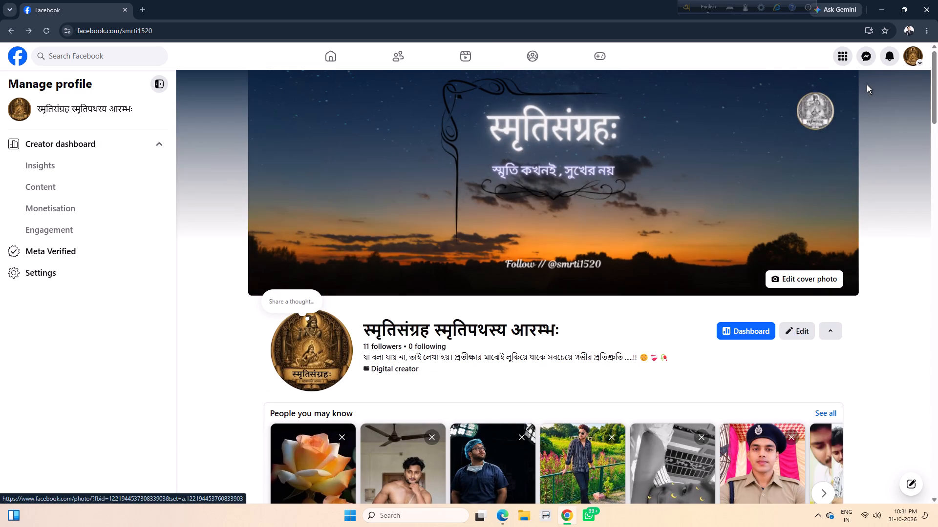
click(665, 137)
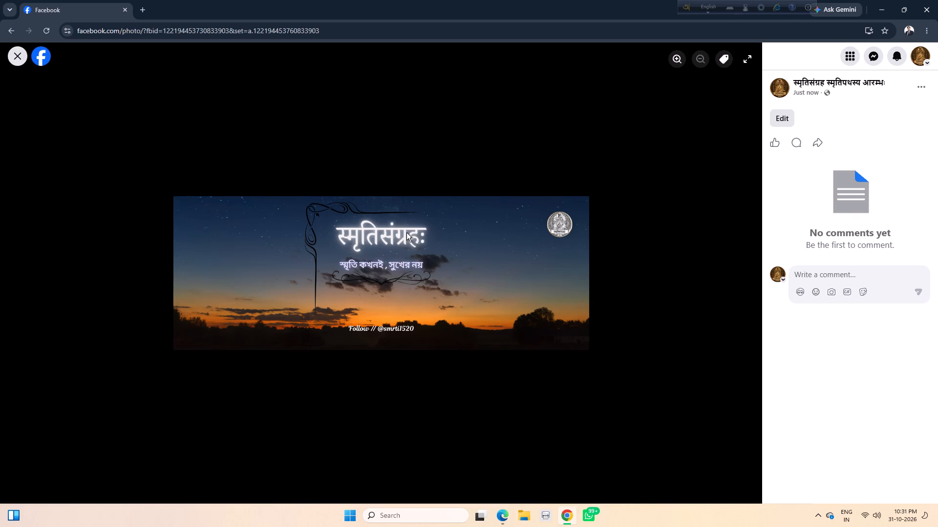
scroll(406, 232, up, 8)
click(6, 55)
Open the second suggested person's profile from People you may know and browse its posts.
scroll(501, 298, down, 7)
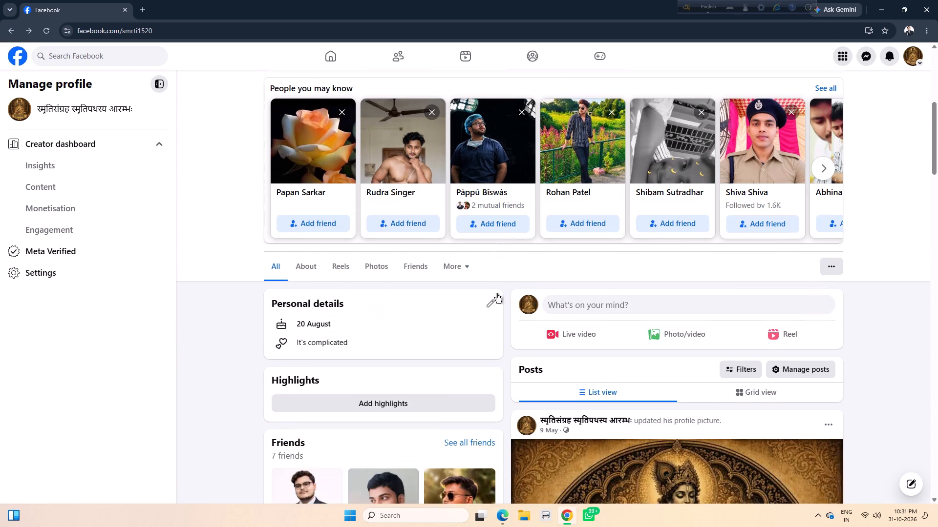
click(408, 165)
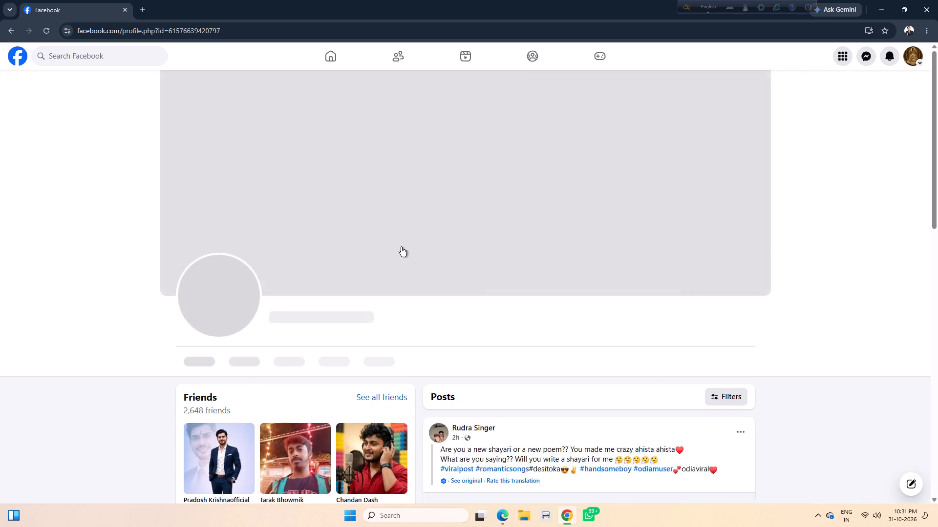
scroll(243, 335, down, 3)
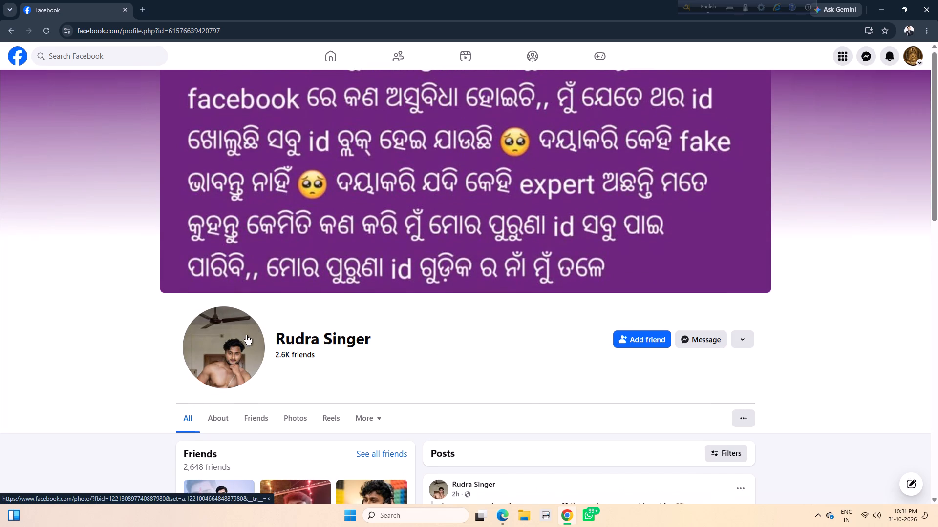
scroll(246, 335, down, 2)
scroll(761, 349, down, 5)
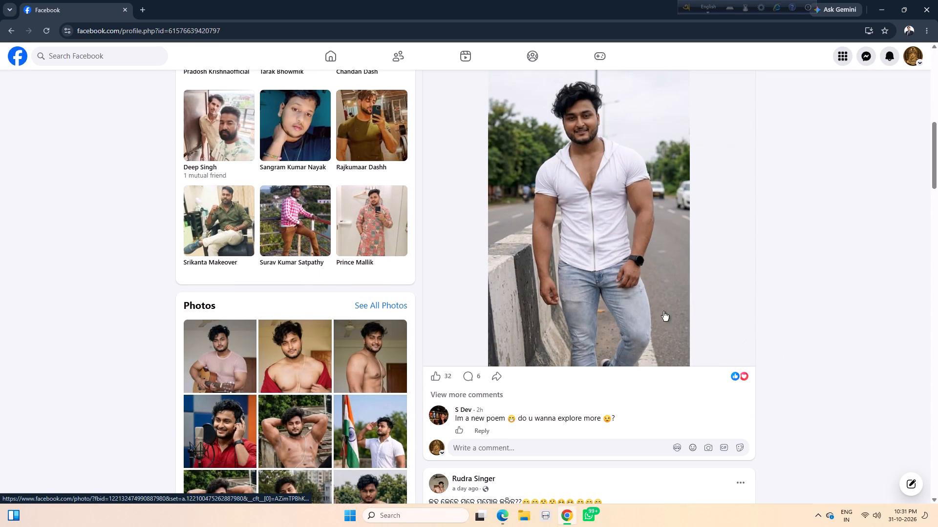
scroll(608, 283, down, 8)
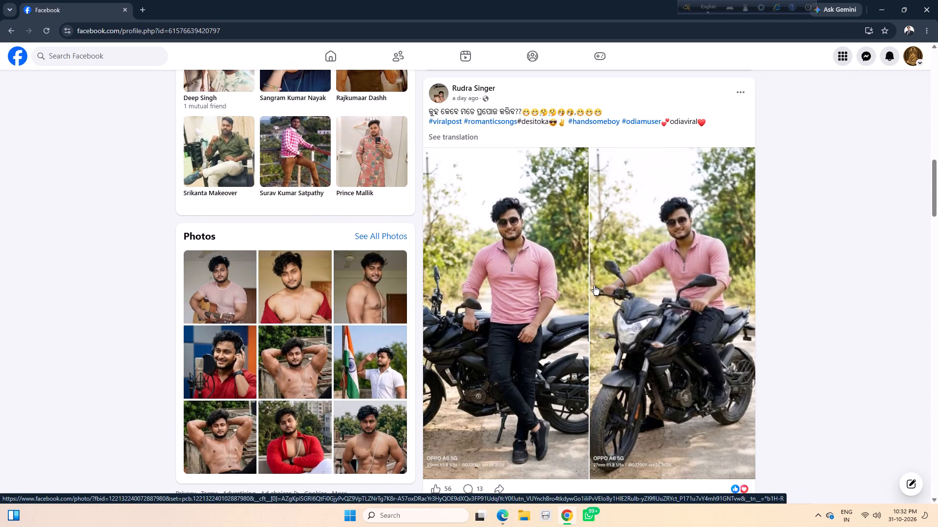
scroll(594, 285, up, 6)
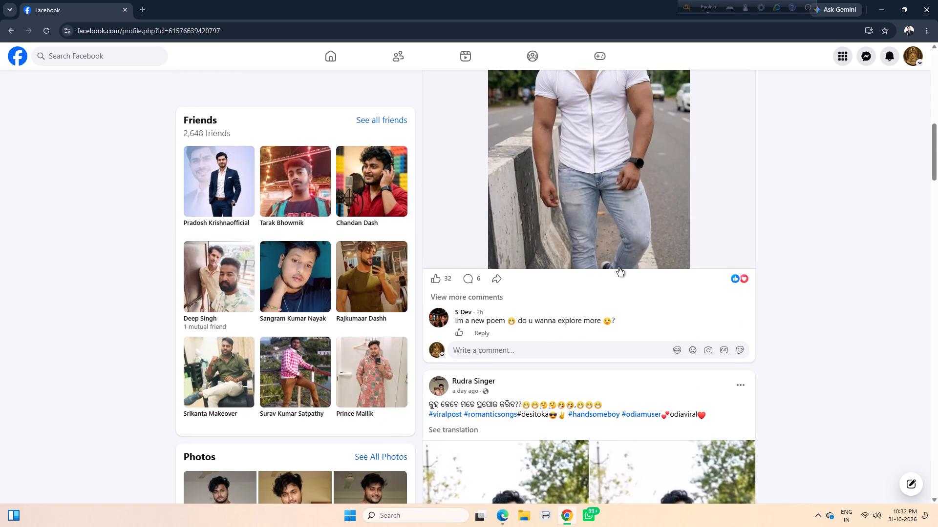
scroll(614, 267, up, 3)
scroll(538, 201, up, 5)
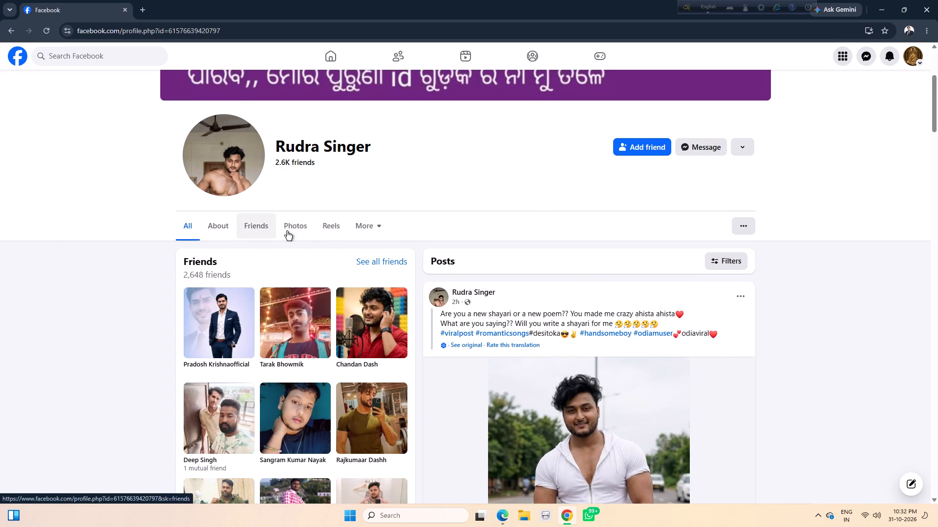
Browse that person's photo gallery, viewing several purple-shirt photos at full size.
click(296, 231)
scroll(427, 331, down, 5)
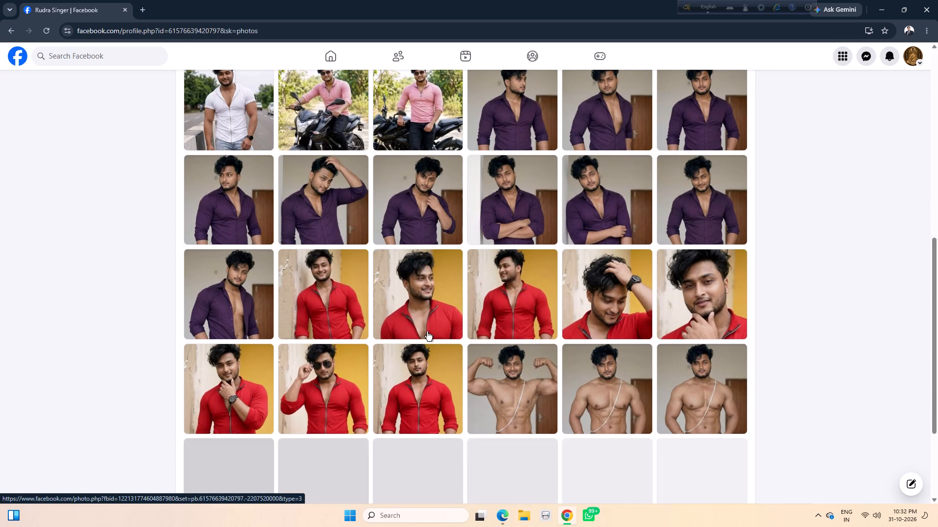
click(439, 203)
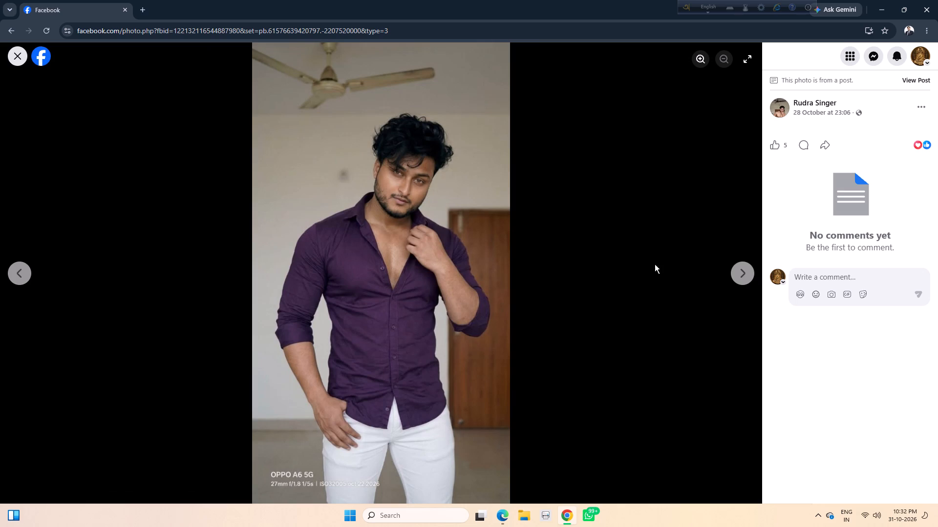
click(749, 279)
click(749, 279)
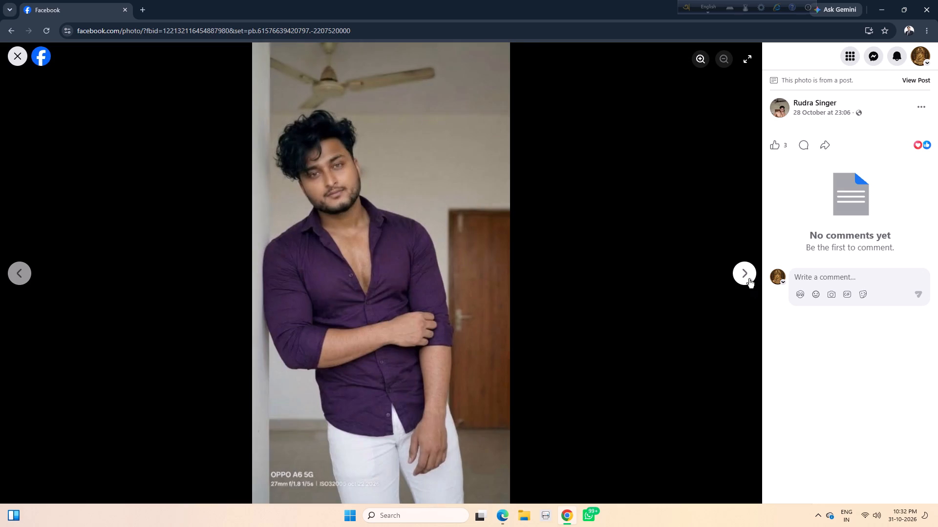
click(749, 279)
click(15, 59)
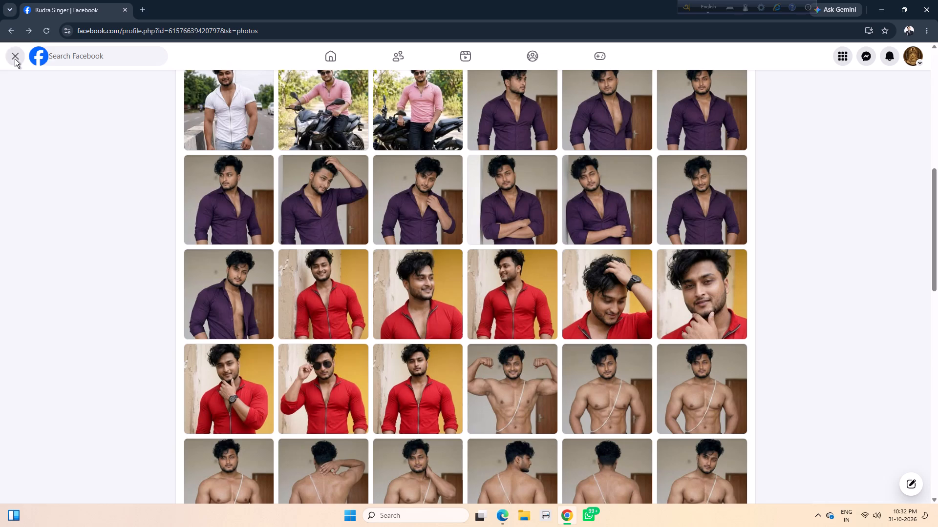
scroll(191, 240, down, 9)
scroll(298, 254, up, 4)
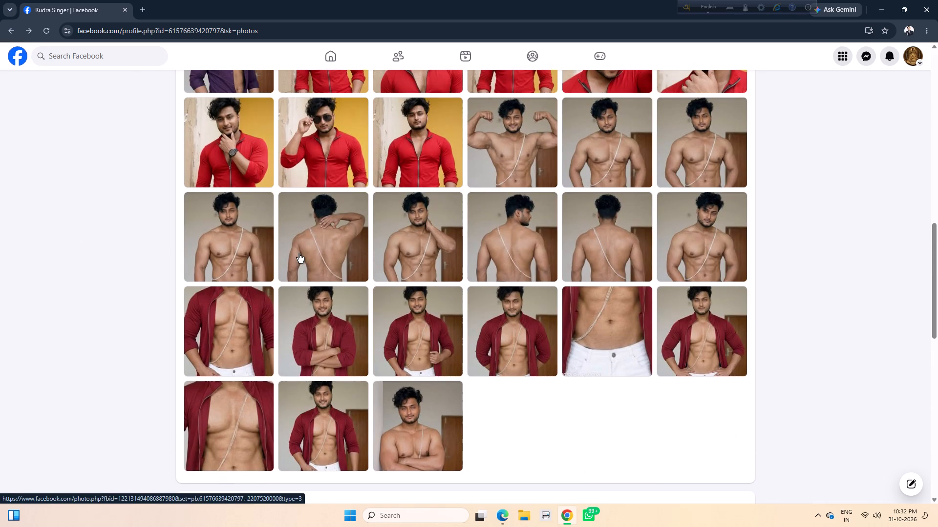
scroll(280, 256, up, 1)
Return to the home feed and view the cover photo update at its top.
click(14, 54)
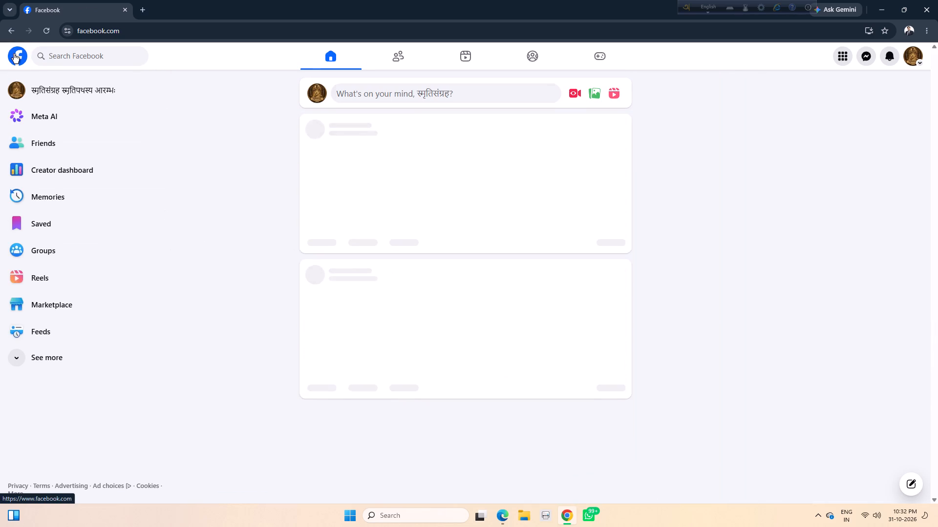
scroll(383, 147, up, 2)
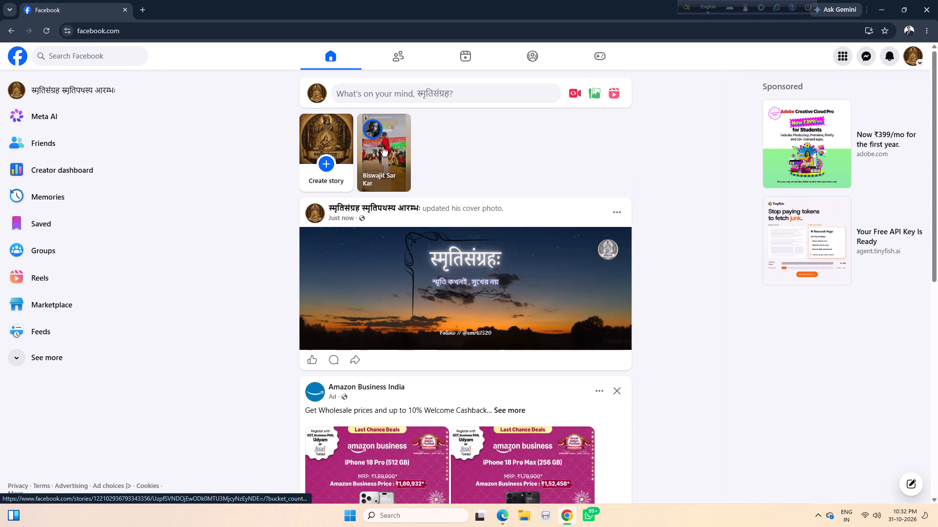
scroll(383, 147, up, 2)
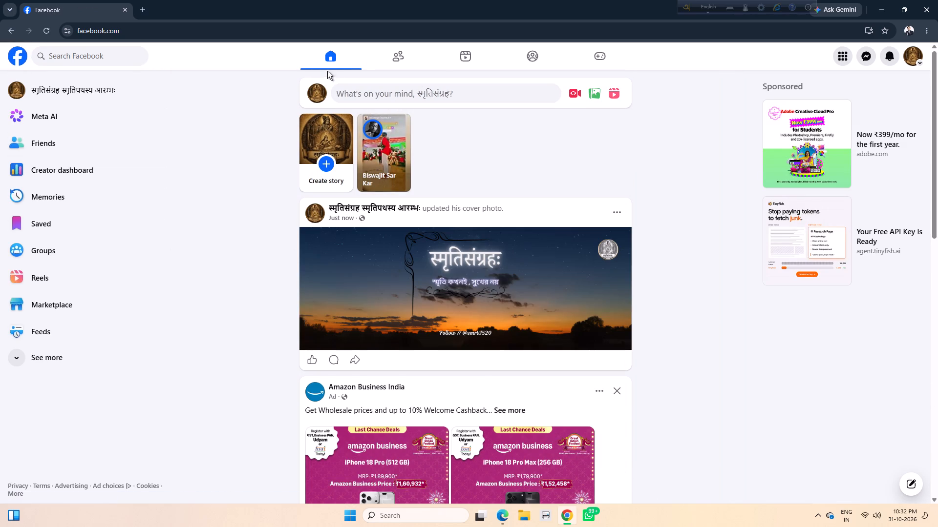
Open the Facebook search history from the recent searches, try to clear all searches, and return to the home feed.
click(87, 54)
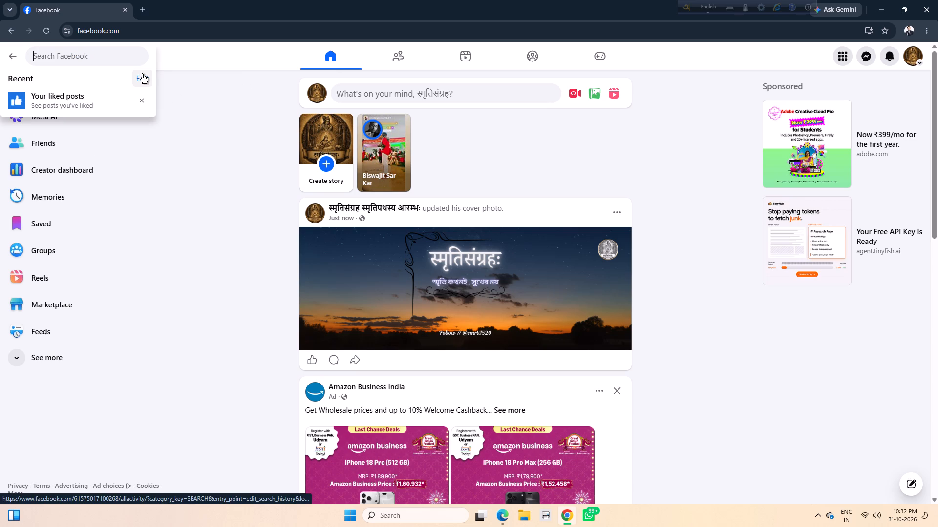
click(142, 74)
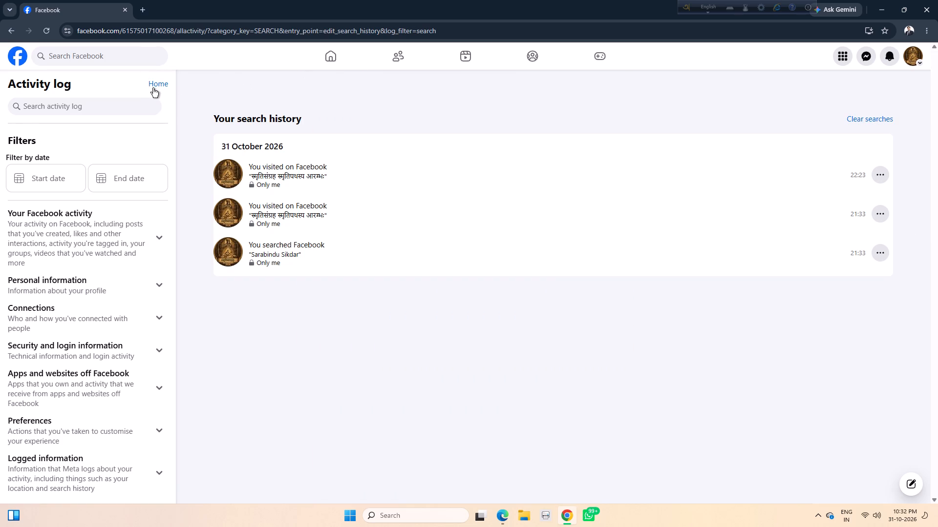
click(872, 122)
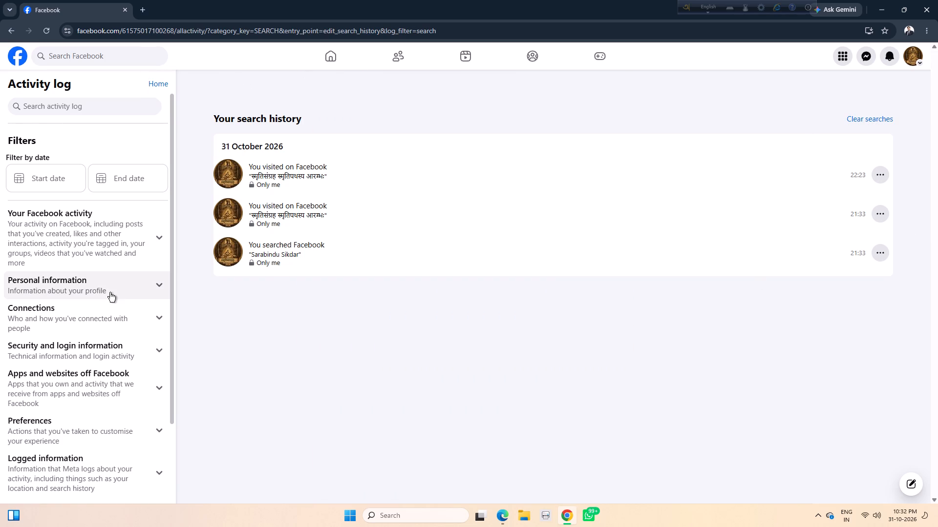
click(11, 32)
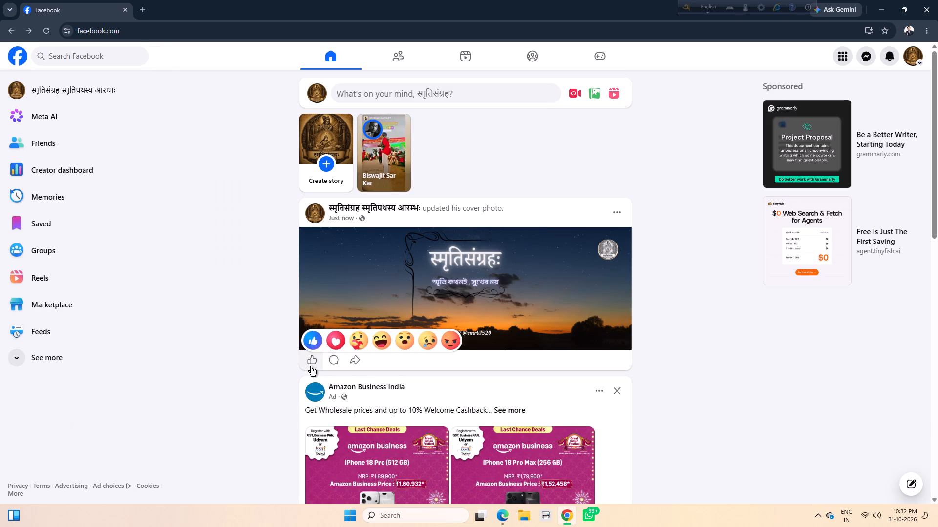
React with Love to the cover photo update post at the top of the feed.
click(332, 344)
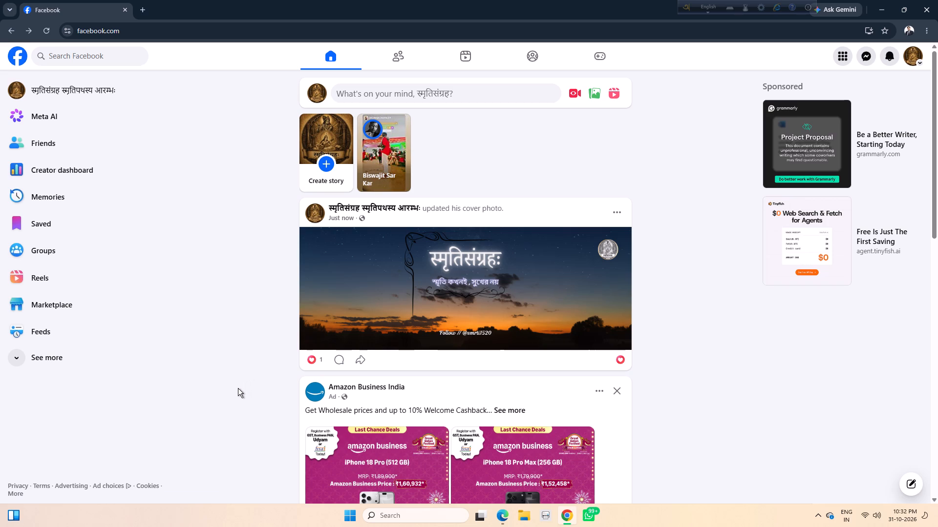
scroll(238, 388, up, 4)
Close the Facebook tab in Chrome.
click(124, 12)
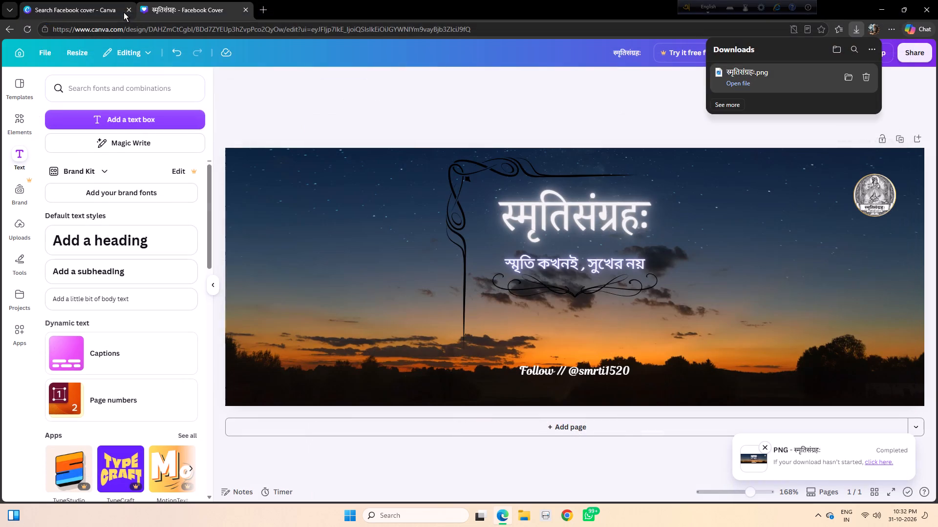
Leave the स्मृतिसंग्रहः cover design for the Canva home page and minimise Edge to reveal the desktop.
click(21, 57)
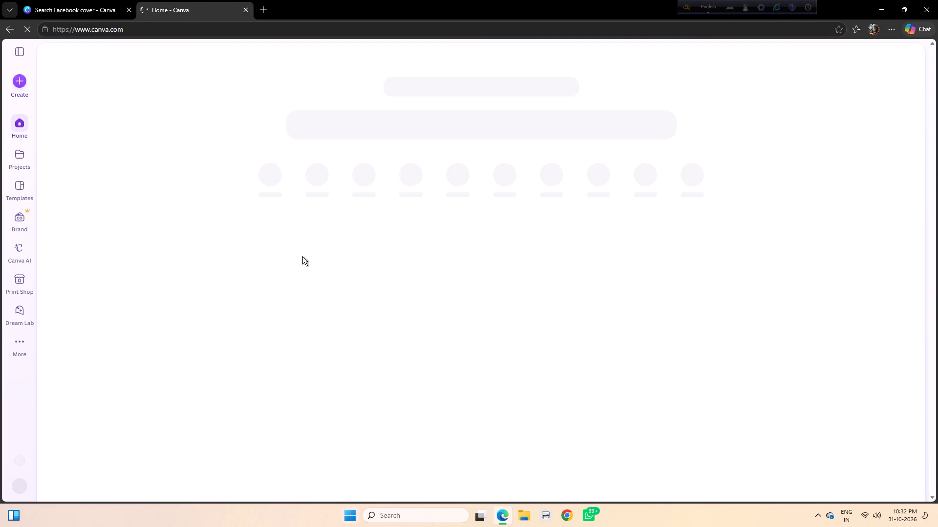
click(872, 8)
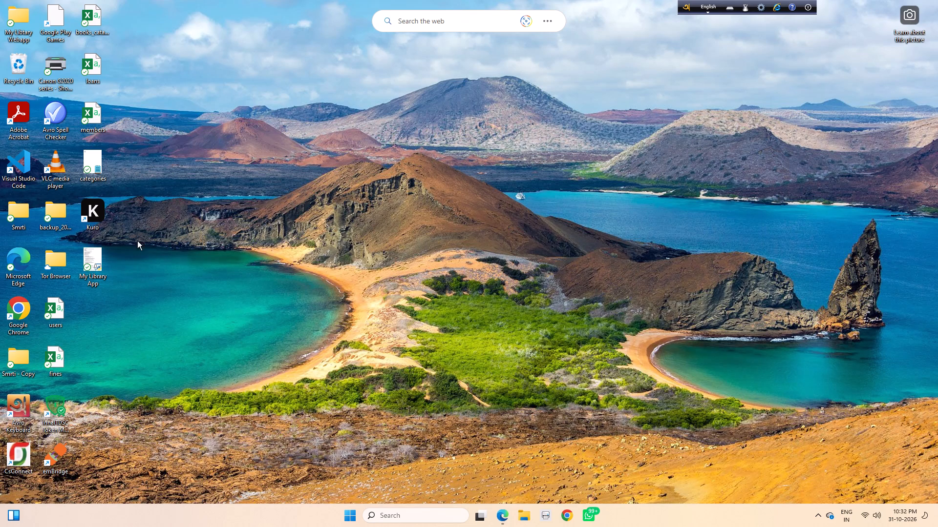
Launch Kuro from the desktop.
double_click(97, 207)
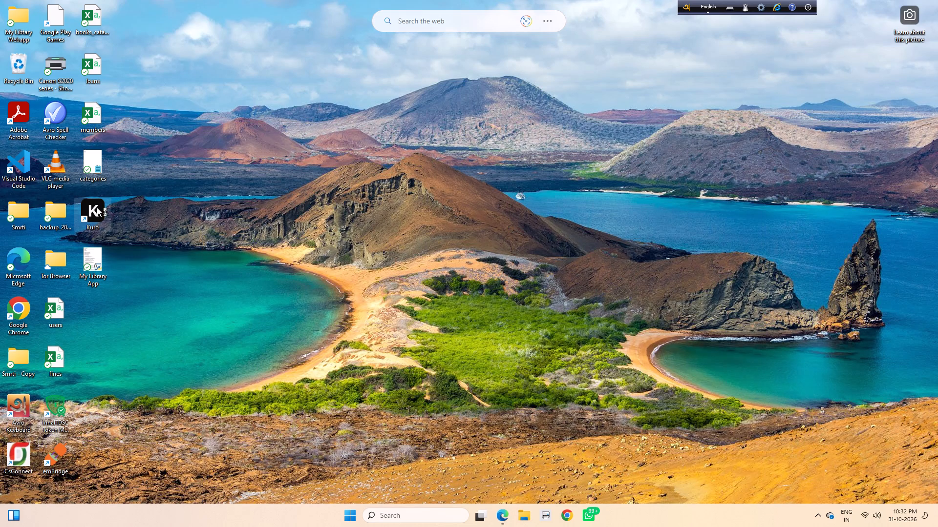